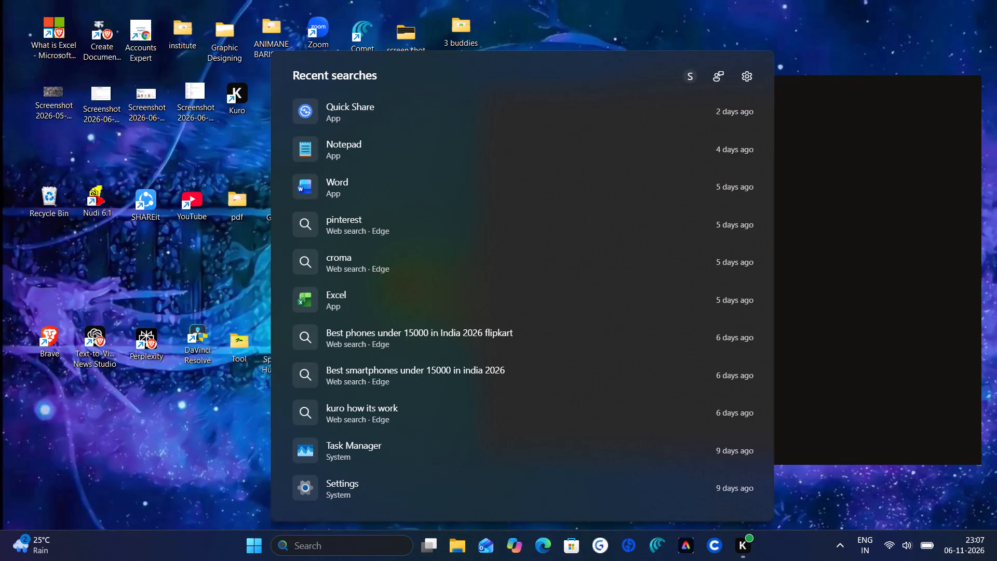
# Open Excel and create a blank workbook.
pyautogui.press('e')
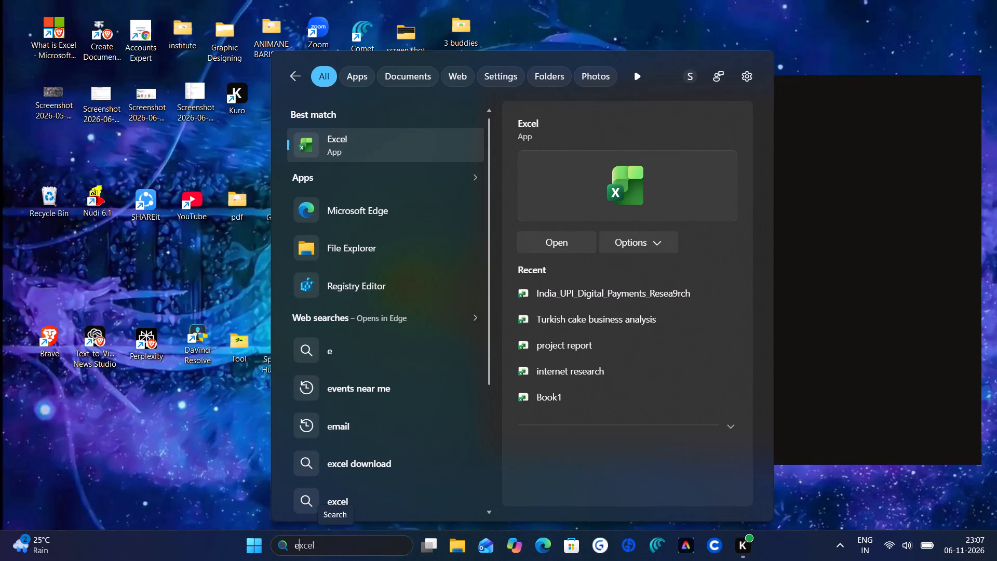
pyautogui.press('x')
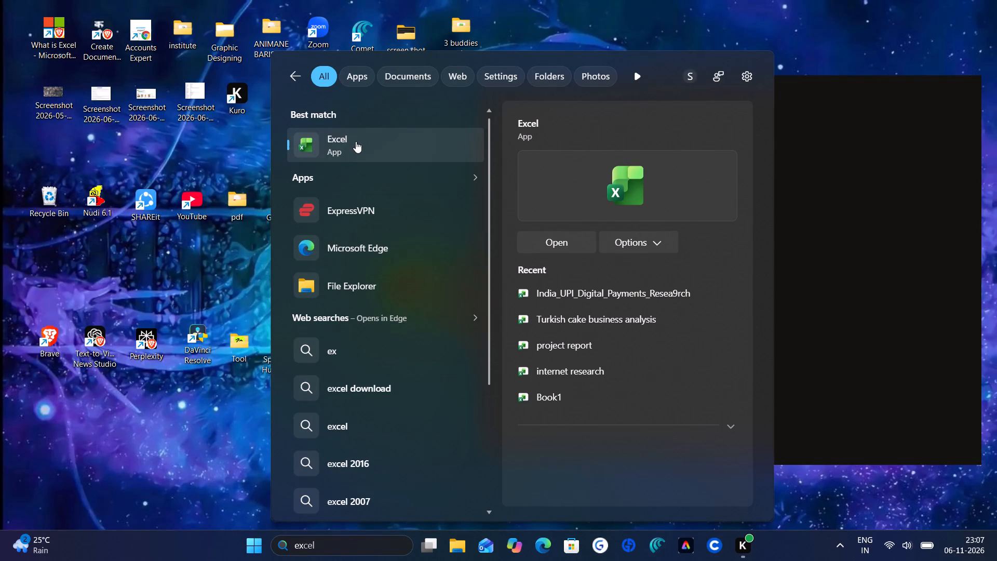
pyautogui.click(357, 138)
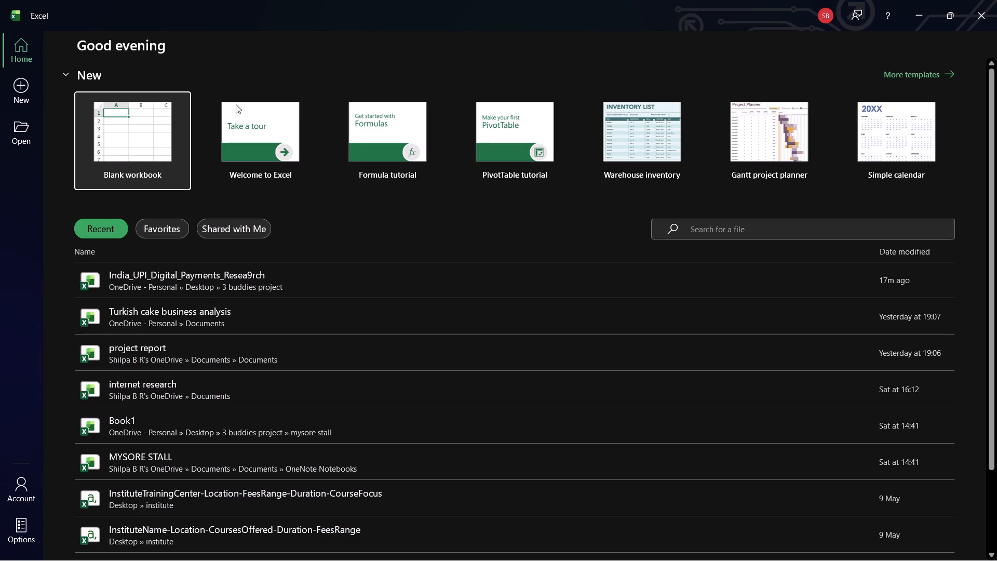
pyautogui.click(134, 180)
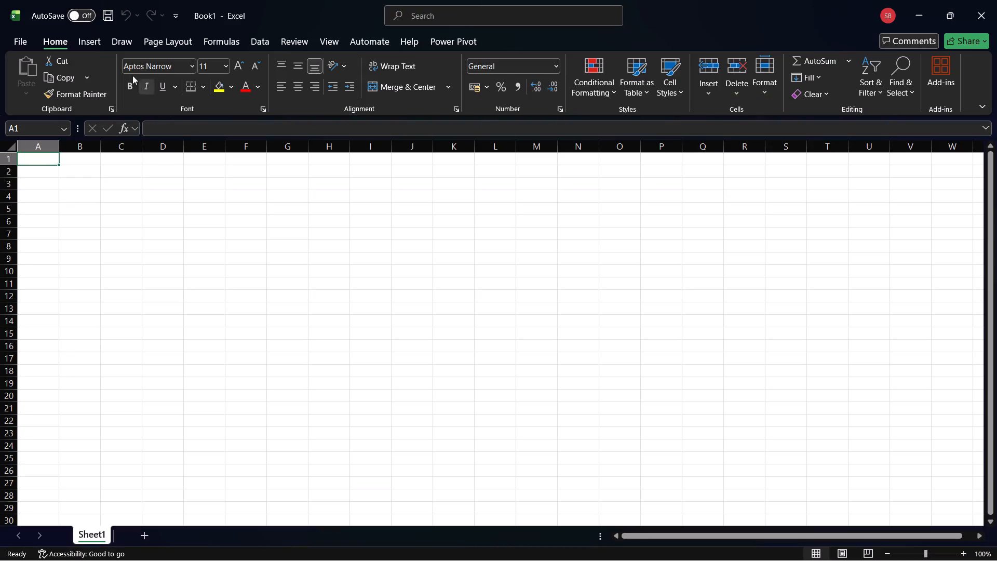
# Turn on AutoSave to the personal OneDrive, giving the workbook a name that starts with "INDIA UPI-MONTHLY PERFORMANCE".
pyautogui.click(84, 15)
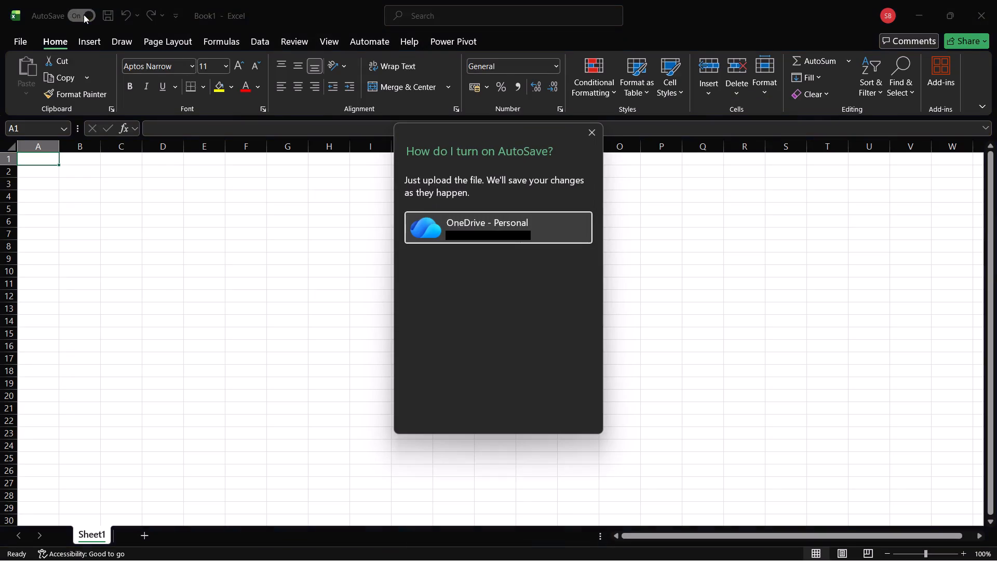
pyautogui.click(450, 229)
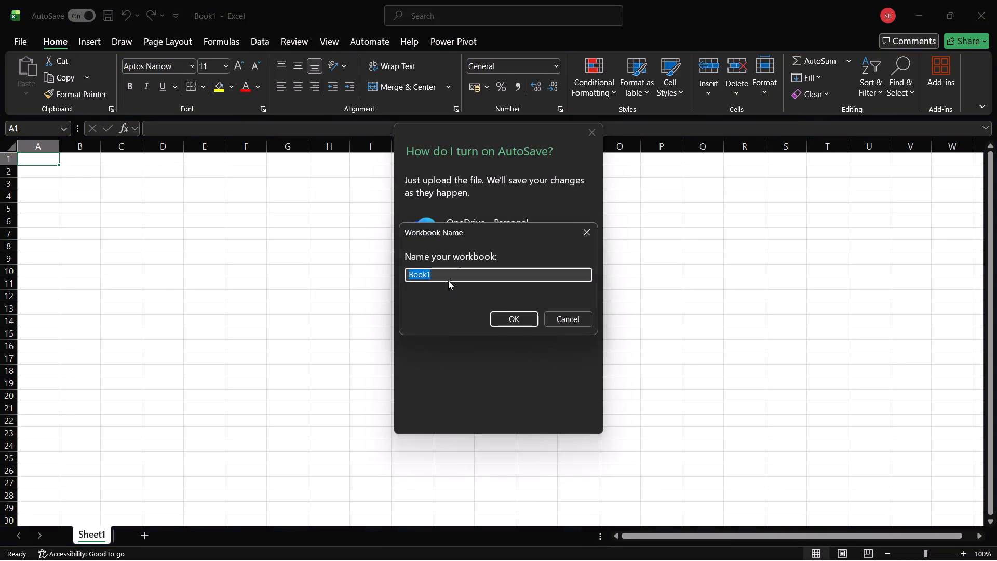
pyautogui.press('BackSpace')
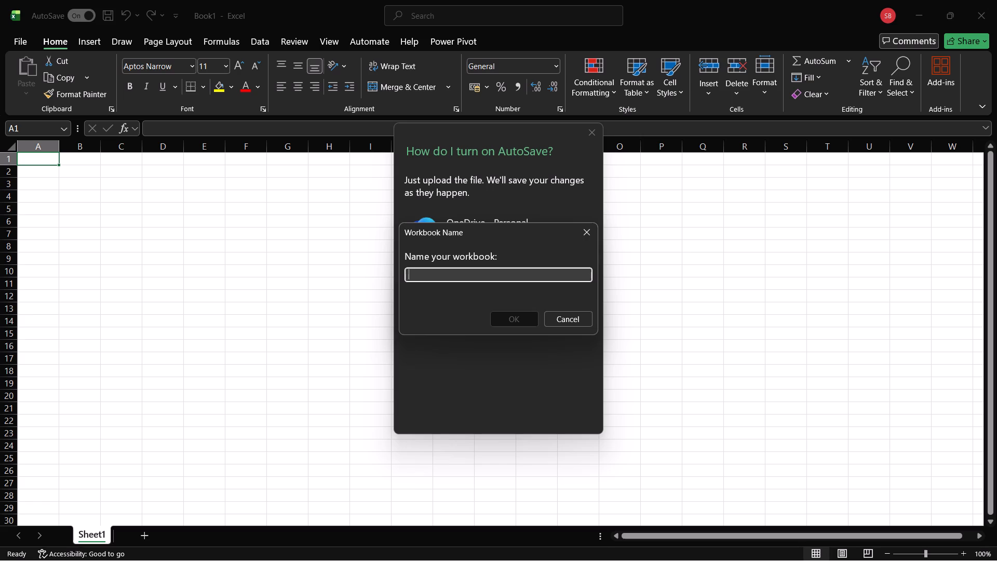
pyautogui.press('i')
pyautogui.write('NDIA')
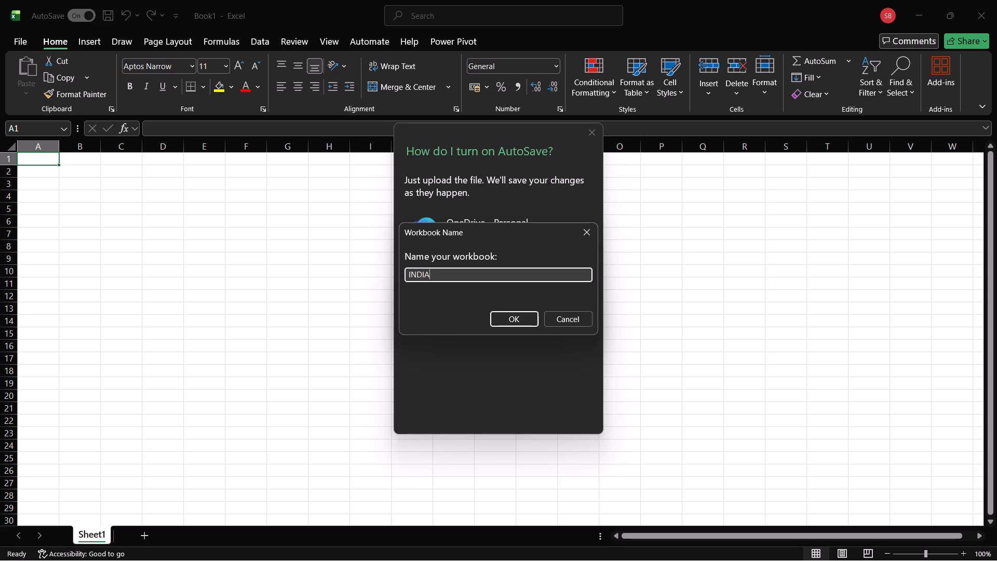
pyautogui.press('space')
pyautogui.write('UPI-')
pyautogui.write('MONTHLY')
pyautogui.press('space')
# Complete the workbook name as "INDIA UPI-MONTHLY PERFORMANCE REPORT" and save it to OneDrive.
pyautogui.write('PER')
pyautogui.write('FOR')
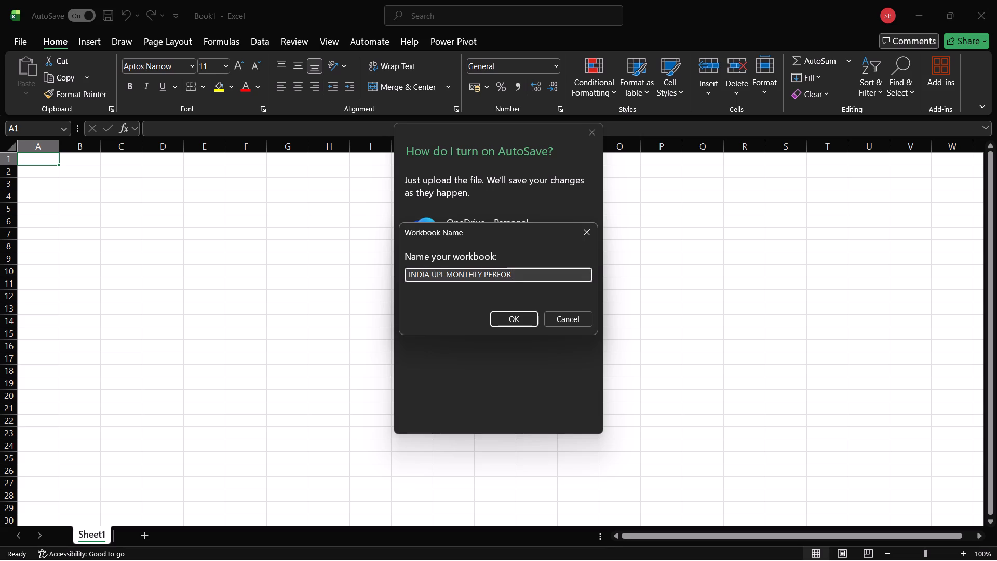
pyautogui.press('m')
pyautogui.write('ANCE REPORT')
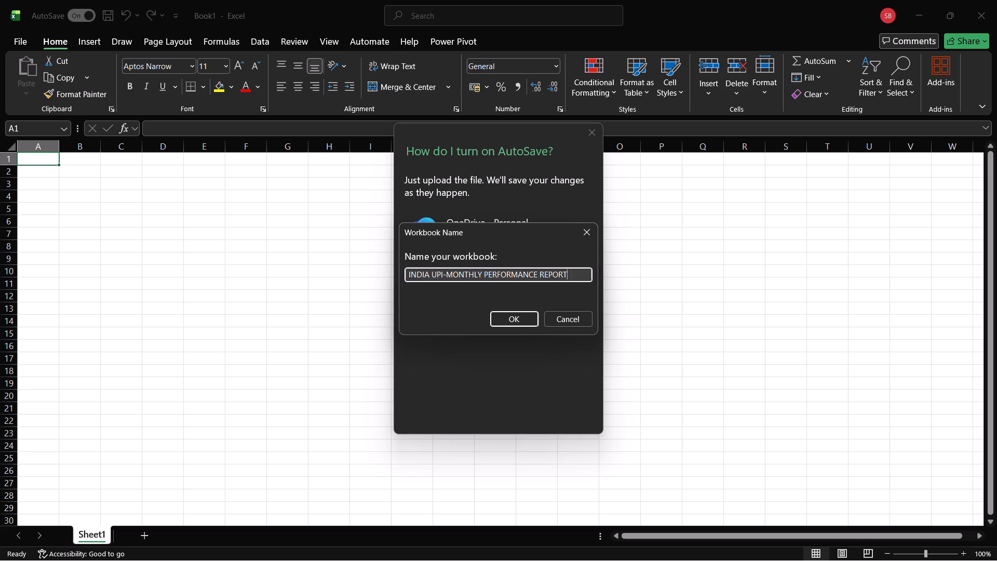
pyautogui.click(517, 323)
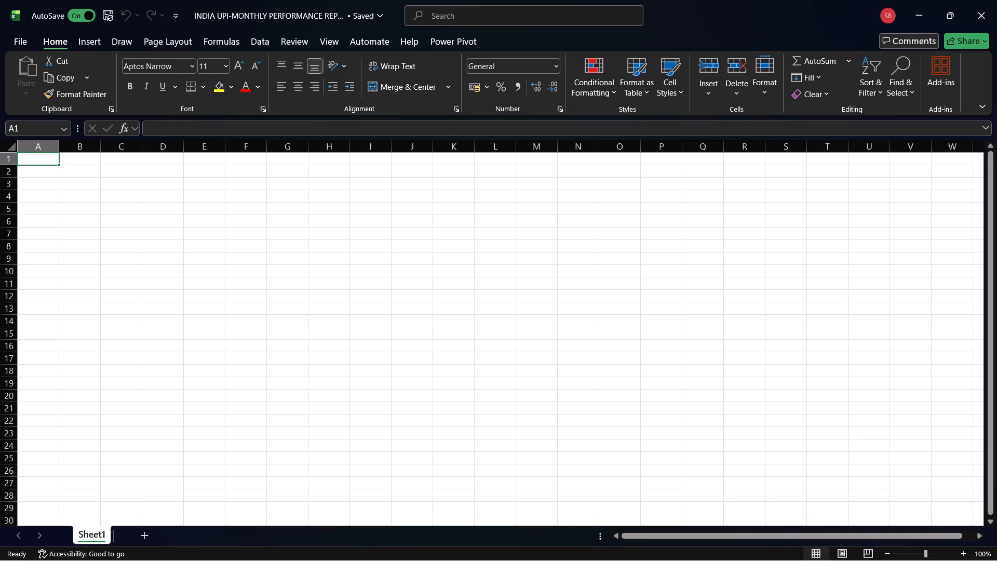
# Enter a title in cell A1 that starts with "INDIA UPI-MONTHLY PERFORMANCE".
pyautogui.click(44, 162)
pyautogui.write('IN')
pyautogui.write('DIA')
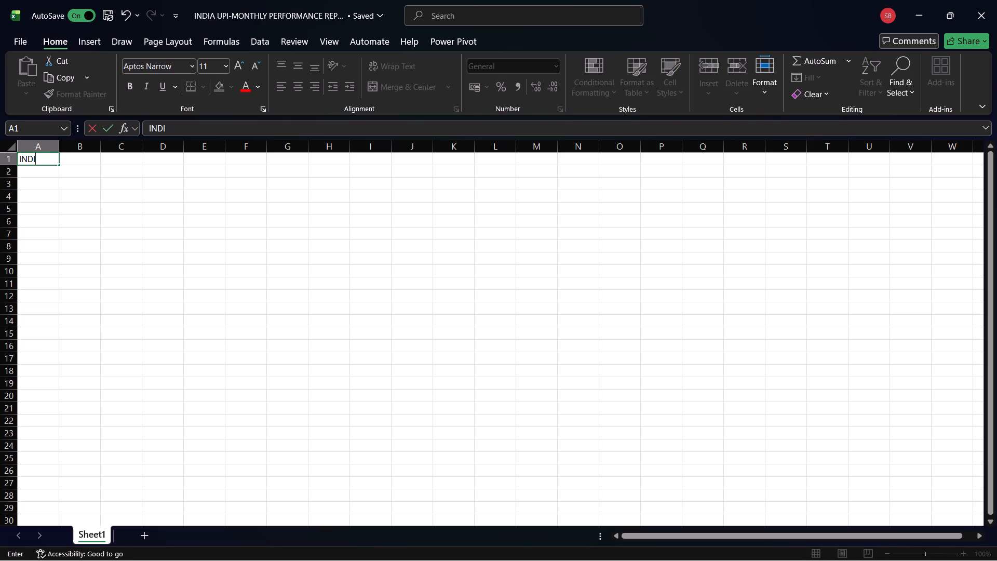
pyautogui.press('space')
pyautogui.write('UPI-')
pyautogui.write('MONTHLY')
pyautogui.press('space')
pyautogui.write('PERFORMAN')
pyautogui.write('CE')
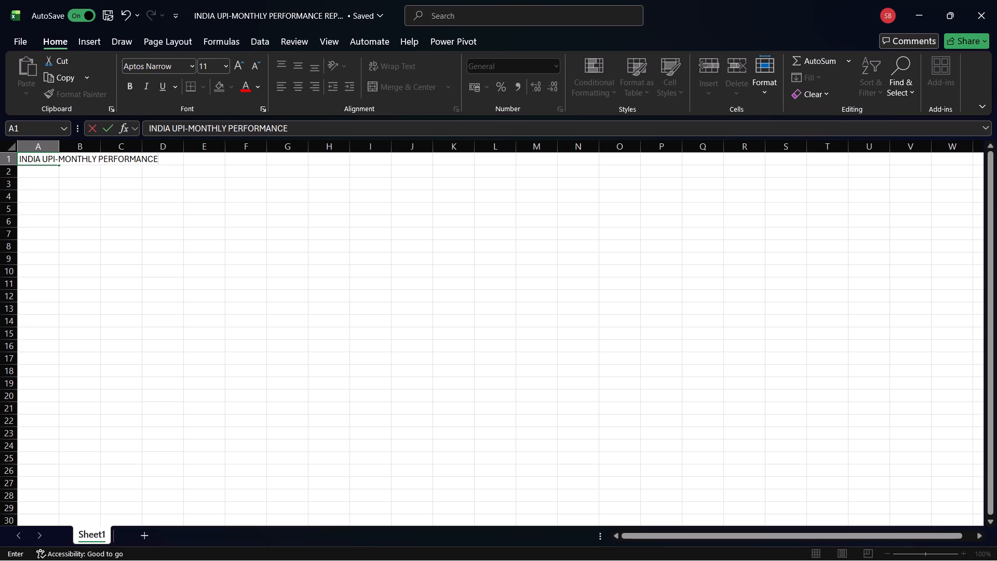
# Begin the note in cell A2, below the title, with "official NPOI monthly statistics.Latest".
pyautogui.click(43, 175)
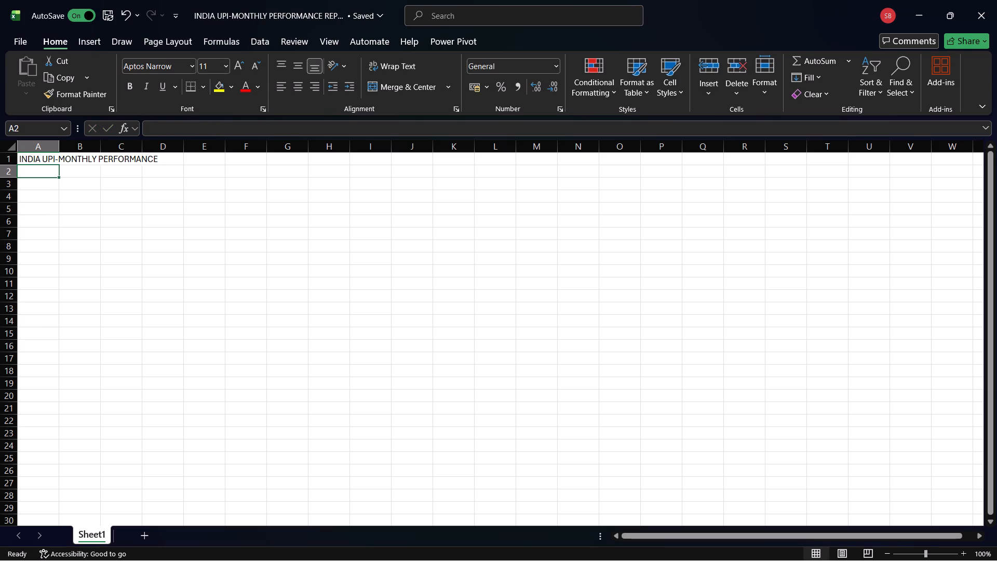
pyautogui.write('OFFICIA')
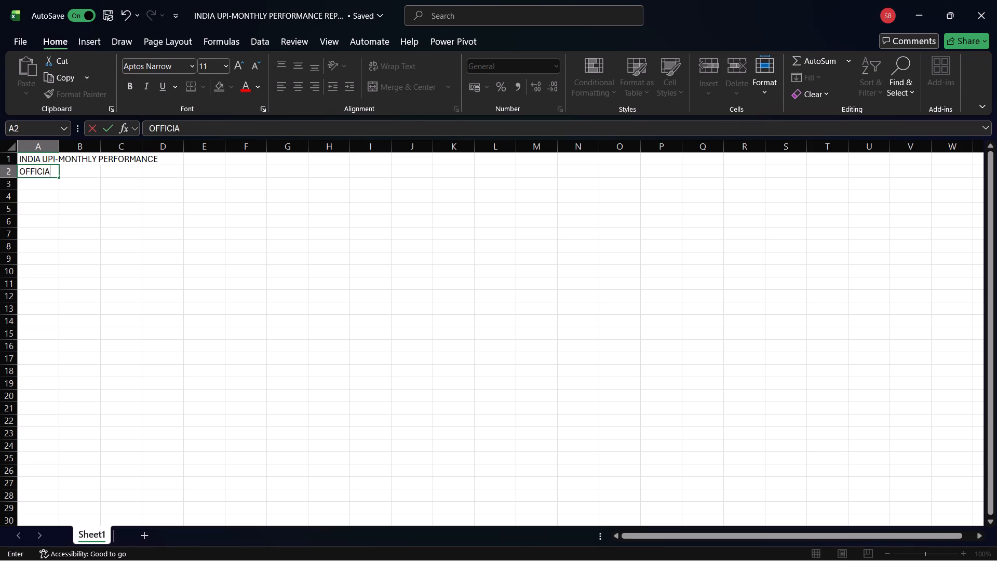
pyautogui.press('BackSpace')
pyautogui.press('BackSpace')
pyautogui.press('BackSpace')
pyautogui.press('BackSpace')
pyautogui.press('BackSpace')
pyautogui.press('BackSpace')
pyautogui.press('BackSpace')
pyautogui.write('official')
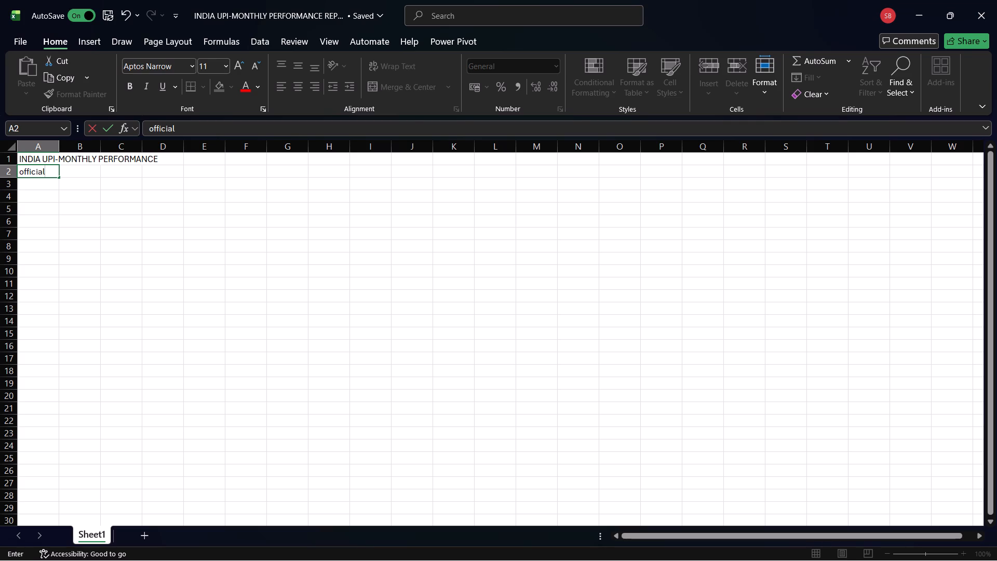
pyautogui.press('space')
pyautogui.press('n')
pyautogui.write('PO')
pyautogui.press('i')
pyautogui.press('space')
pyautogui.write('monthly')
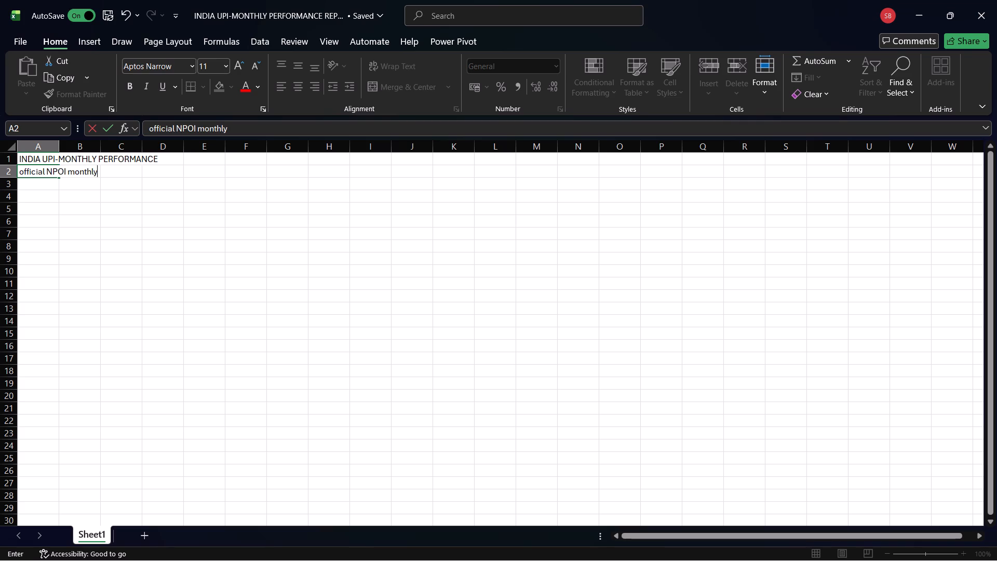
# Continue the note in cell A2 after "official NPOI monthly" with "statistics.Latest".
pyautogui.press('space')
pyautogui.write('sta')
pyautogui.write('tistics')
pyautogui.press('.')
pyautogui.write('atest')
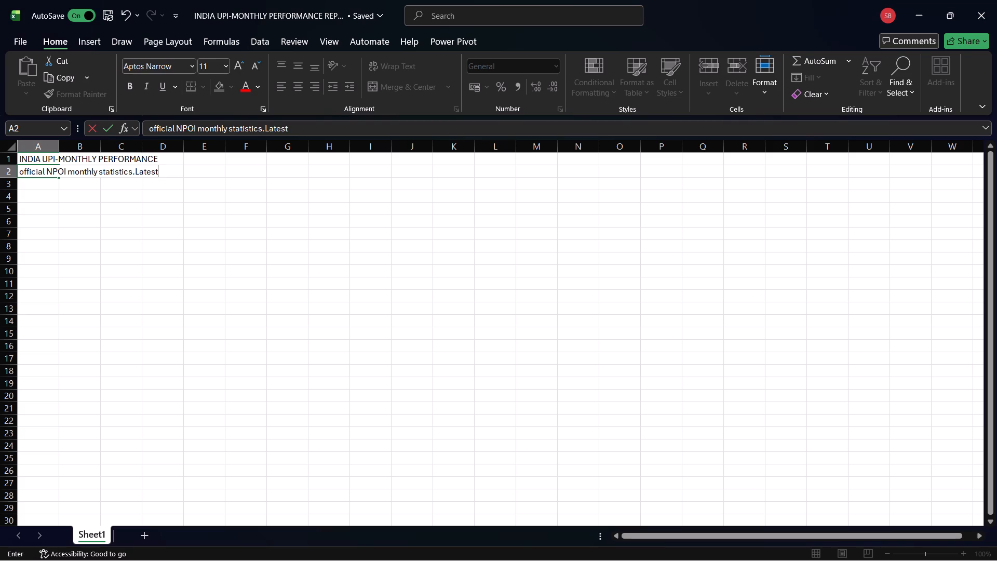
# Continue the note in cell A2 with "month in this workbook.October 2026.".
pyautogui.press('space')
pyautogui.write('month')
pyautogui.press('space')
pyautogui.write('in this')
pyautogui.press('space')
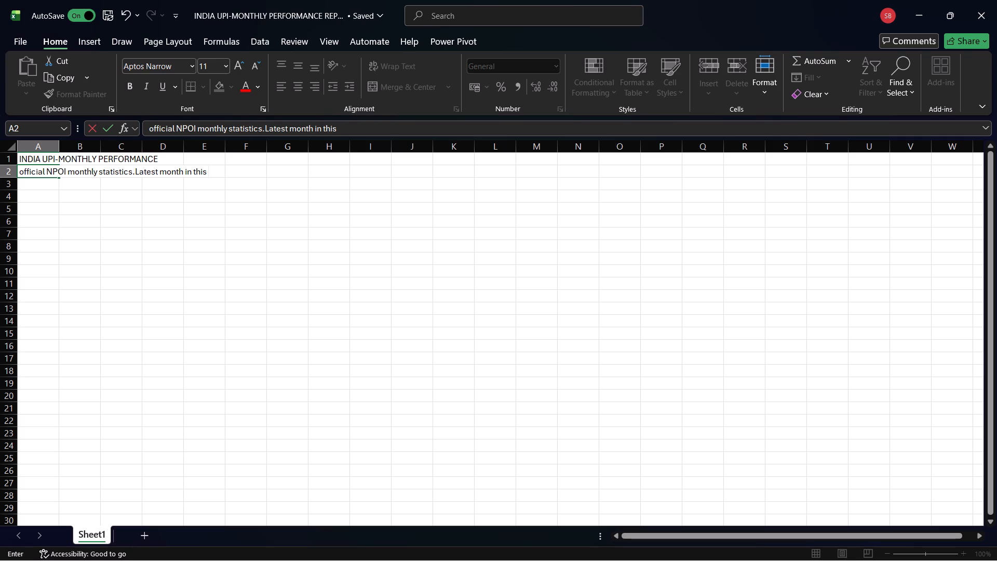
pyautogui.write('work')
pyautogui.write('book')
pyautogui.press(',')
pyautogui.press('BackSpace')
pyautogui.press('.')
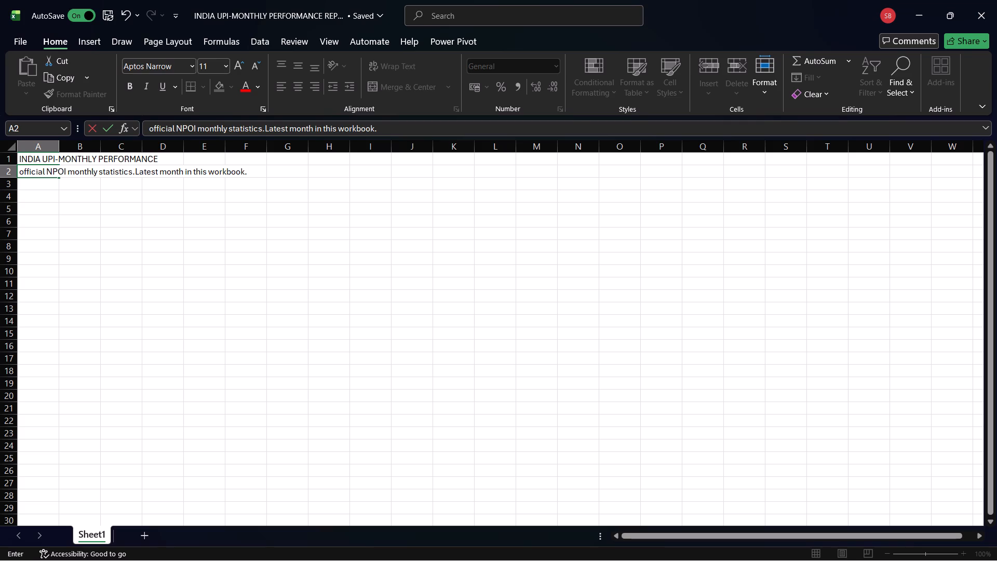
pyautogui.press('o')
pyautogui.write('cto')
pyautogui.write('ber')
pyautogui.press('space')
pyautogui.write('2026')
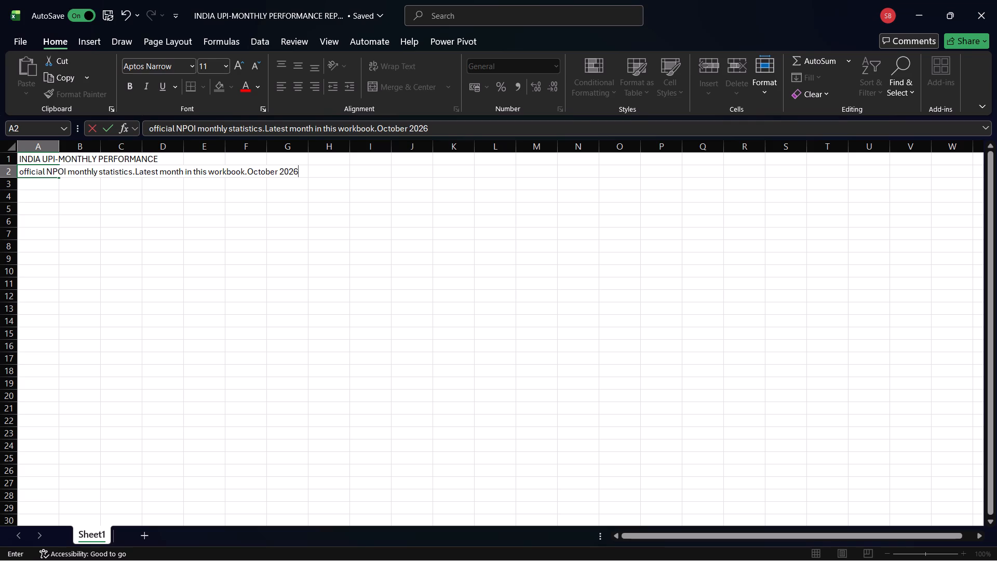
pyautogui.press('.')
# Continue the note in cell A2 with "Units are retained from NPCI".
pyautogui.write('nits')
pyautogui.press('space')
pyautogui.write('are relate')
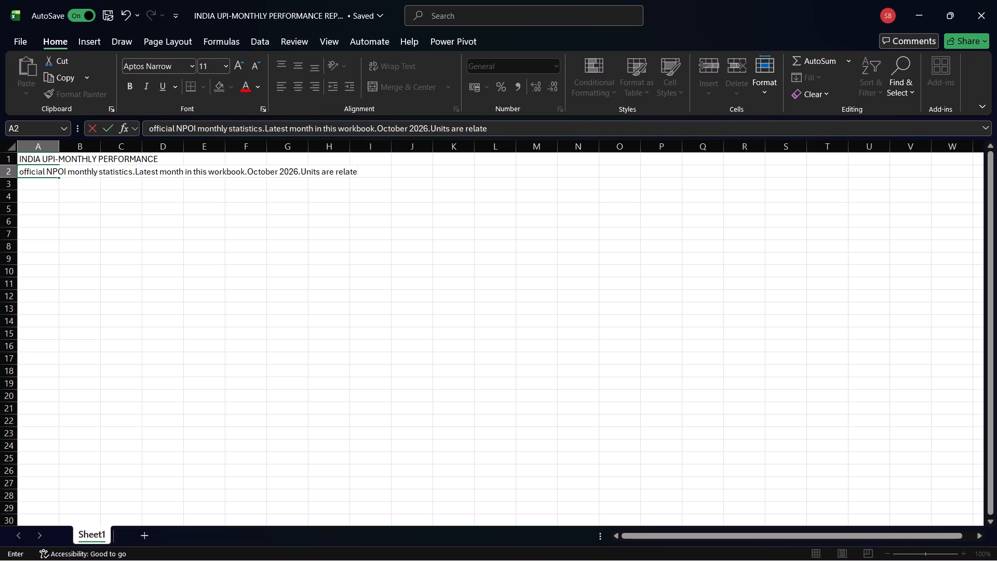
pyautogui.press('BackSpace')
pyautogui.press('BackSpace')
pyautogui.press('BackSpace')
pyautogui.press('BackSpace')
pyautogui.write('tained')
pyautogui.press('space')
pyautogui.write('from')
pyautogui.press('space')
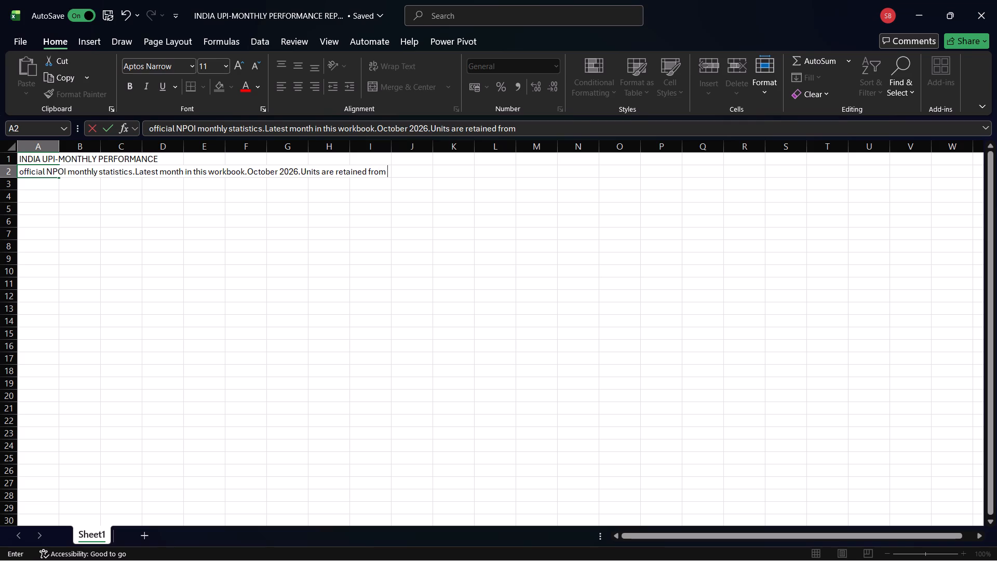
pyautogui.write('NP')
pyautogui.write('CL')
pyautogui.press('BackSpace')
pyautogui.press('i')
pyautogui.press('space')
# Finish the note in cell A2 with "and converted adjacent columns.".
pyautogui.write('and')
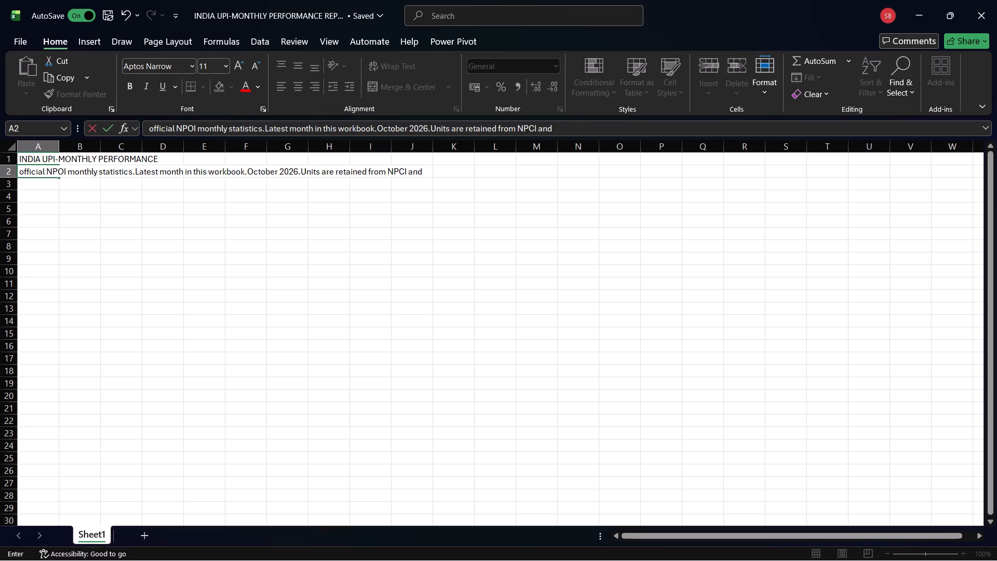
pyautogui.press('space')
pyautogui.write('conver')
pyautogui.write('ted ad')
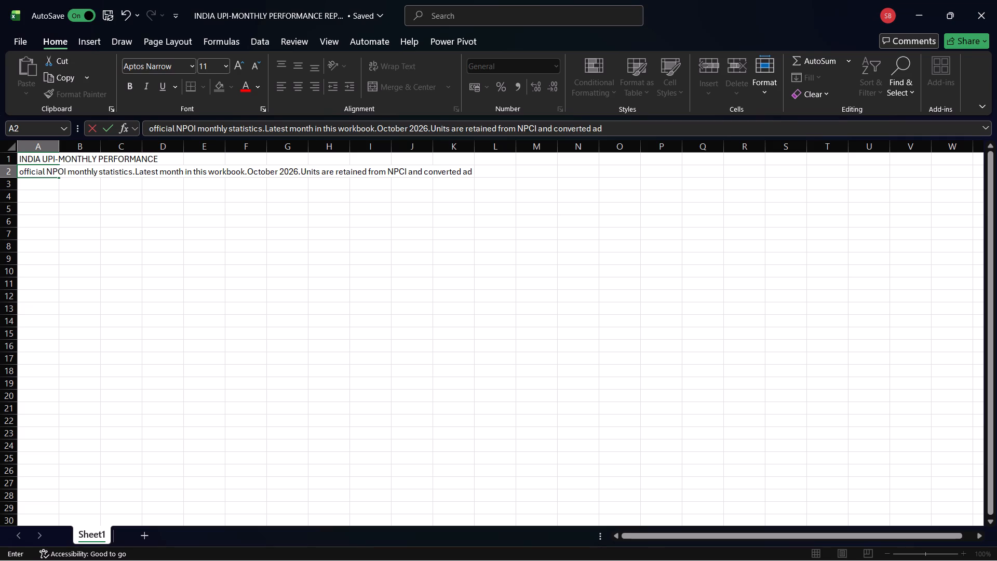
pyautogui.press('j')
pyautogui.write('acent')
pyautogui.press('space')
pyautogui.write('co')
pyautogui.press('l')
pyautogui.press('u')
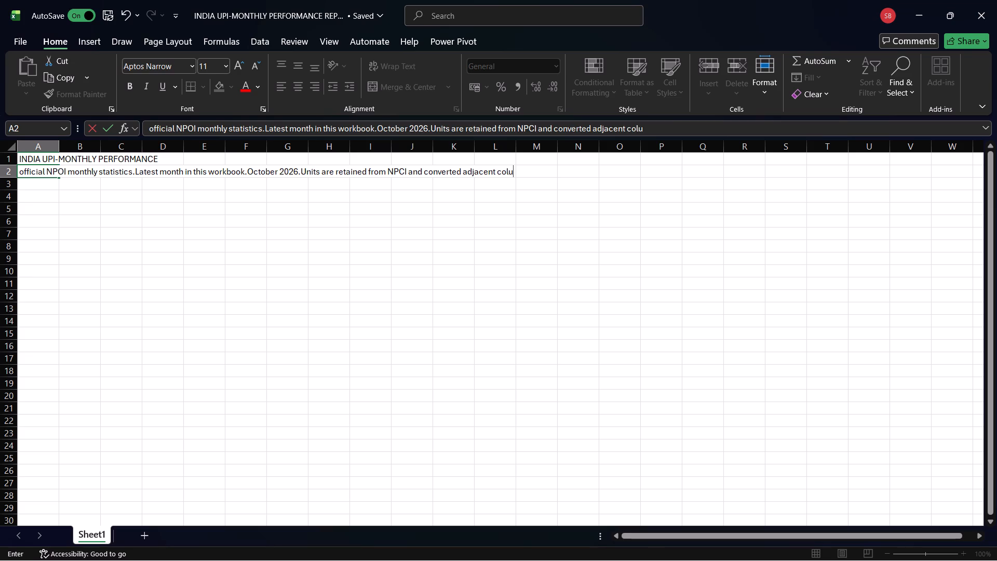
pyautogui.write('mn')
pyautogui.press('s')
pyautogui.press('.')
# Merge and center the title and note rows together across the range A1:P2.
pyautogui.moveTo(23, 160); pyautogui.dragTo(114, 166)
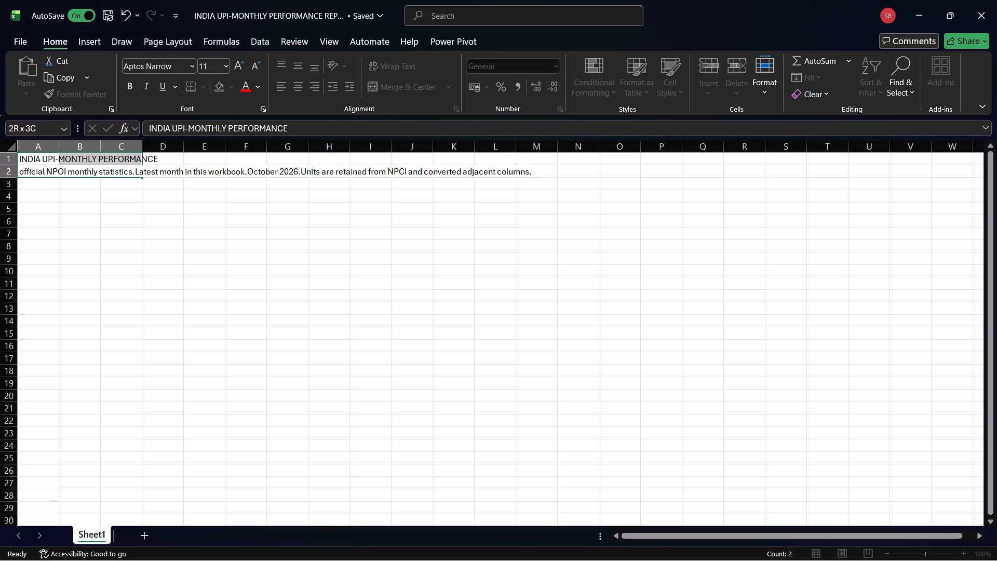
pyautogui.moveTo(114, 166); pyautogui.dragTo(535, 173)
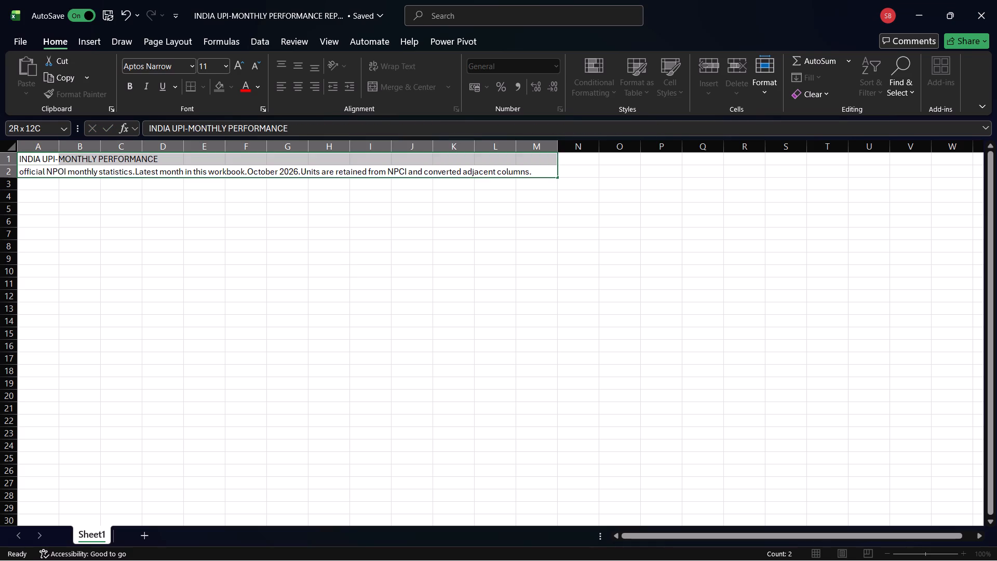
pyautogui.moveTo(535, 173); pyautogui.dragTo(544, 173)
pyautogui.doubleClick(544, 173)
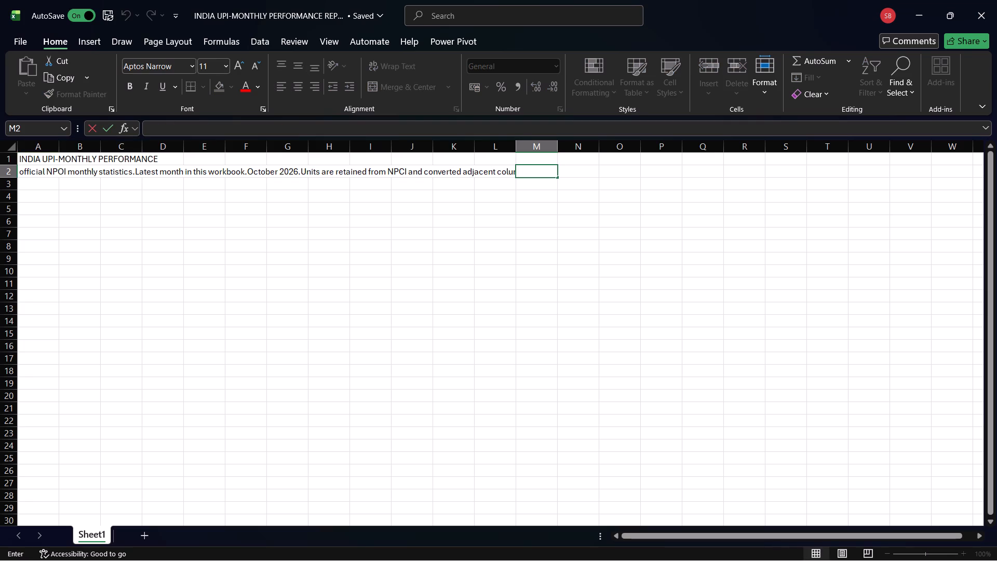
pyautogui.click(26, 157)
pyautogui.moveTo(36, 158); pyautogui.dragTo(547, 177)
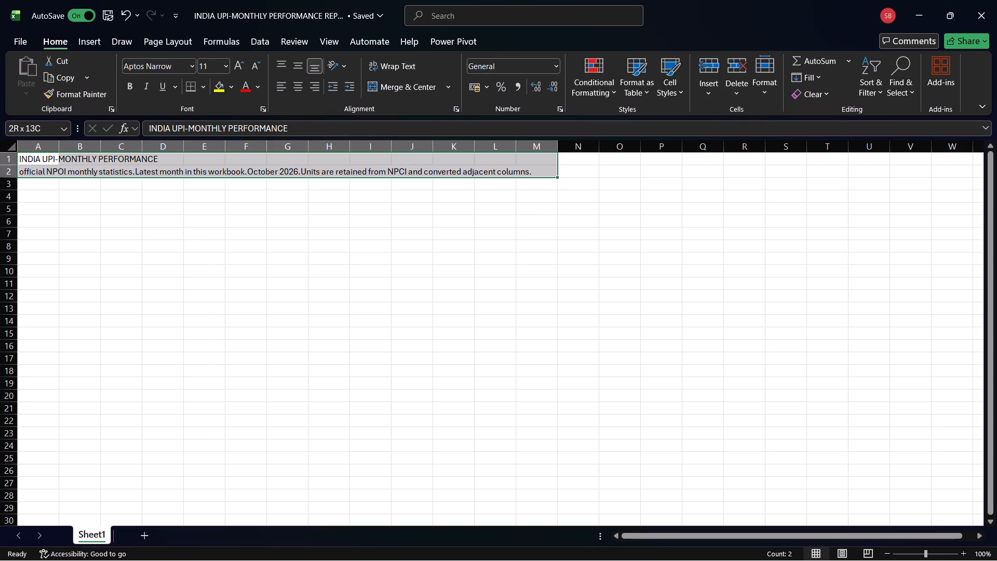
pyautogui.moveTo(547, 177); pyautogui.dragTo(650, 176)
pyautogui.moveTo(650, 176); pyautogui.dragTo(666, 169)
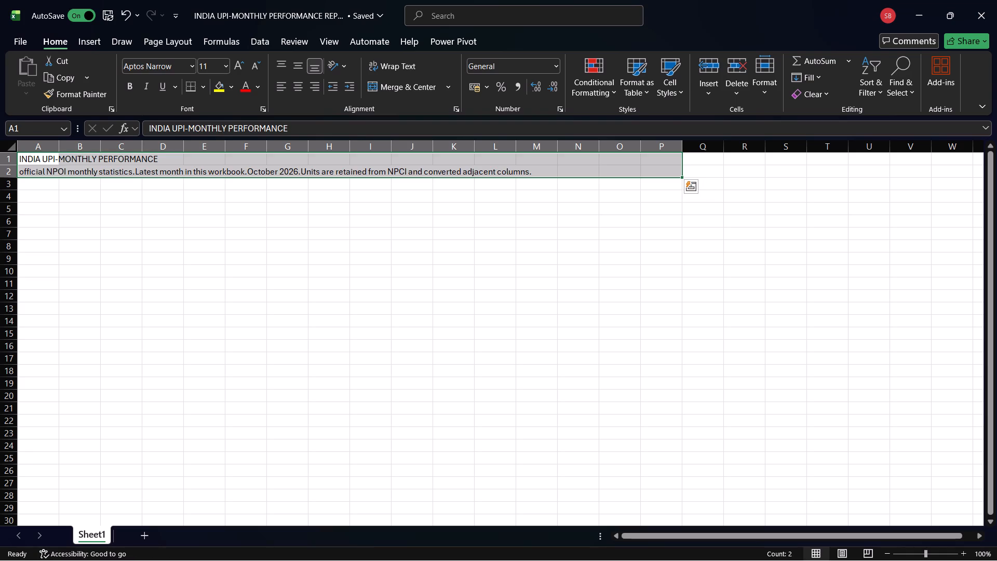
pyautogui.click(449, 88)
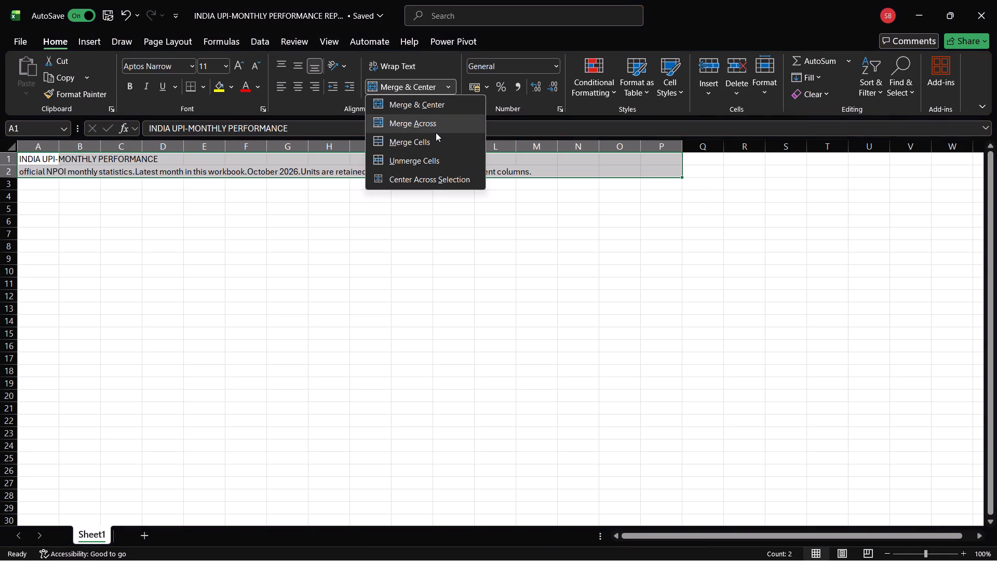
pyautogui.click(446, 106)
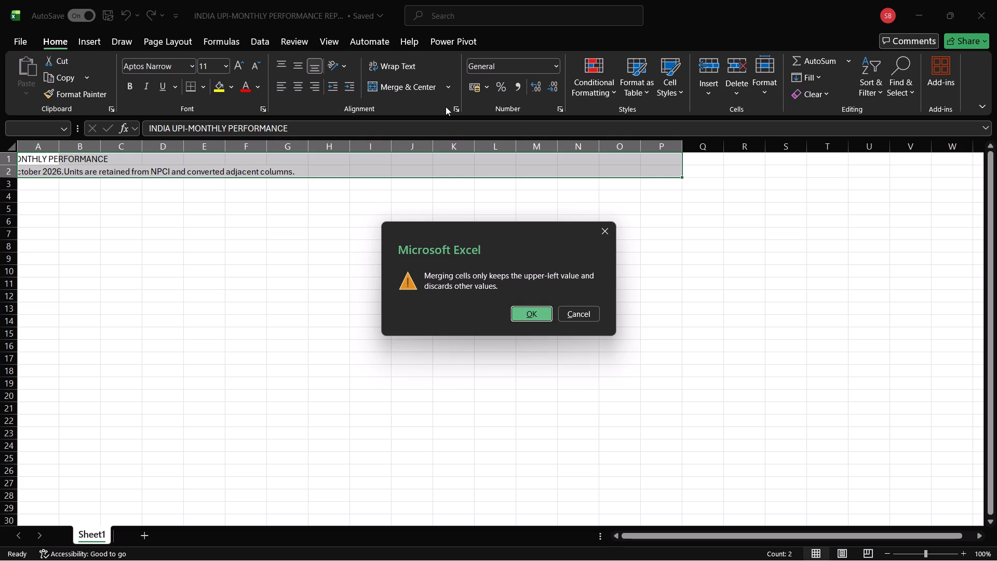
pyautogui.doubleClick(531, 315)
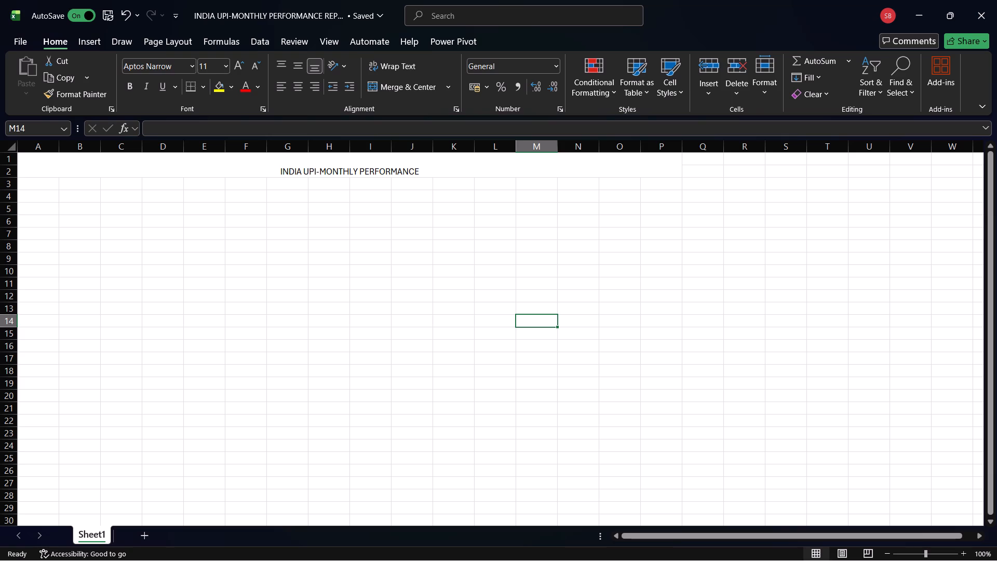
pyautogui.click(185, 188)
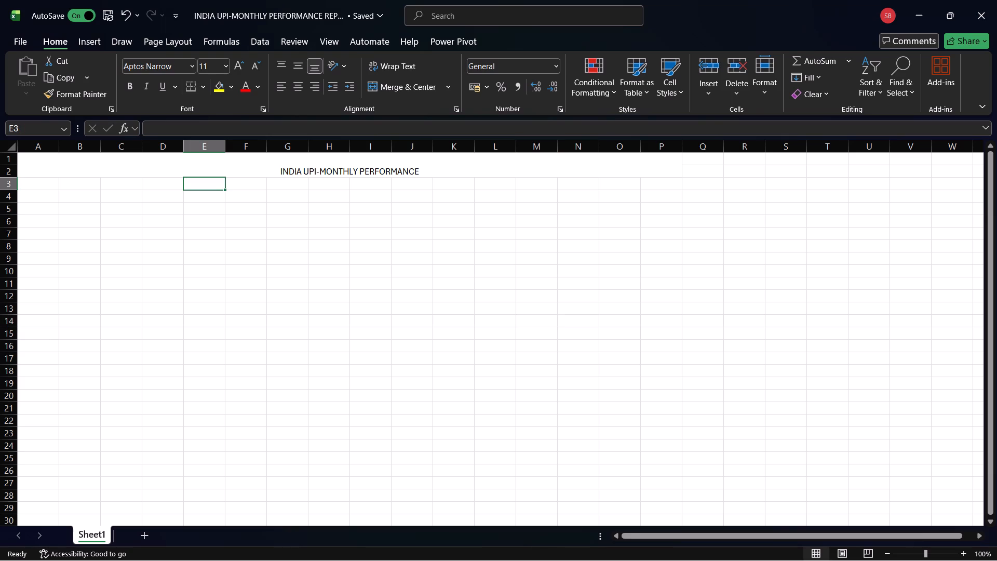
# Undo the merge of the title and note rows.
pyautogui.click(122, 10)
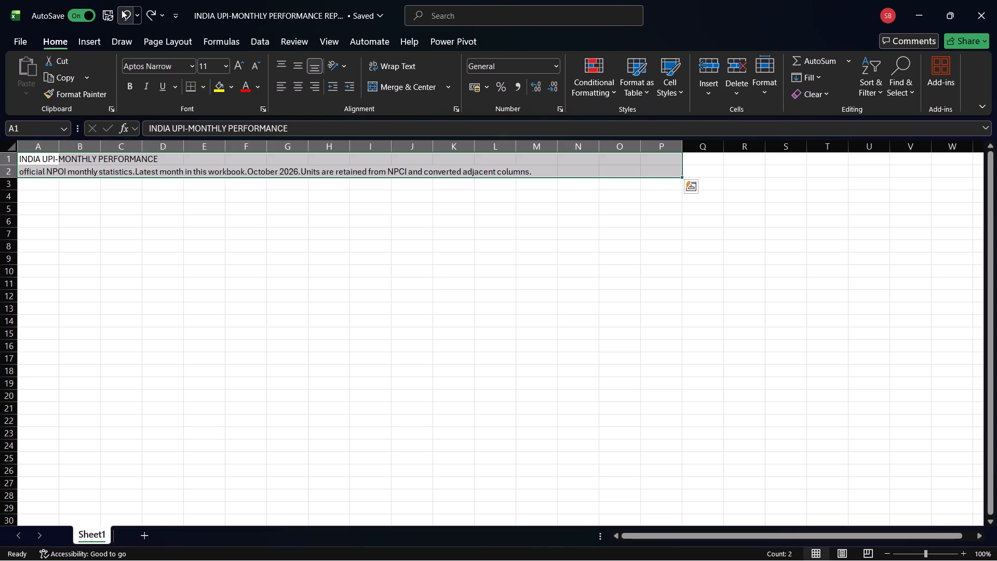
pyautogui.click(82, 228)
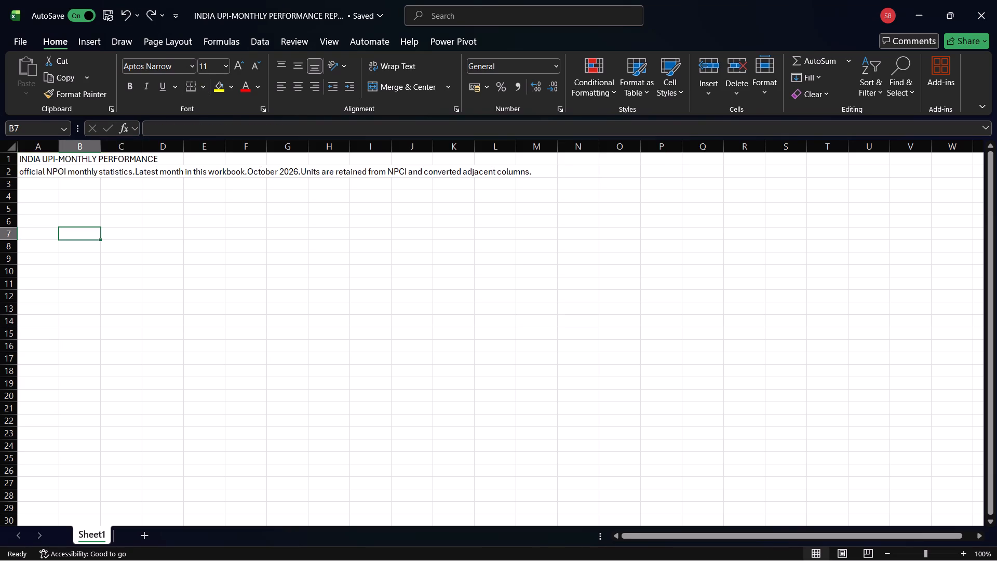
# Merge and center the title INDIA UPI-MONTHLY PERFORMANCE across the range A1:N1.
pyautogui.moveTo(21, 158); pyautogui.dragTo(203, 163)
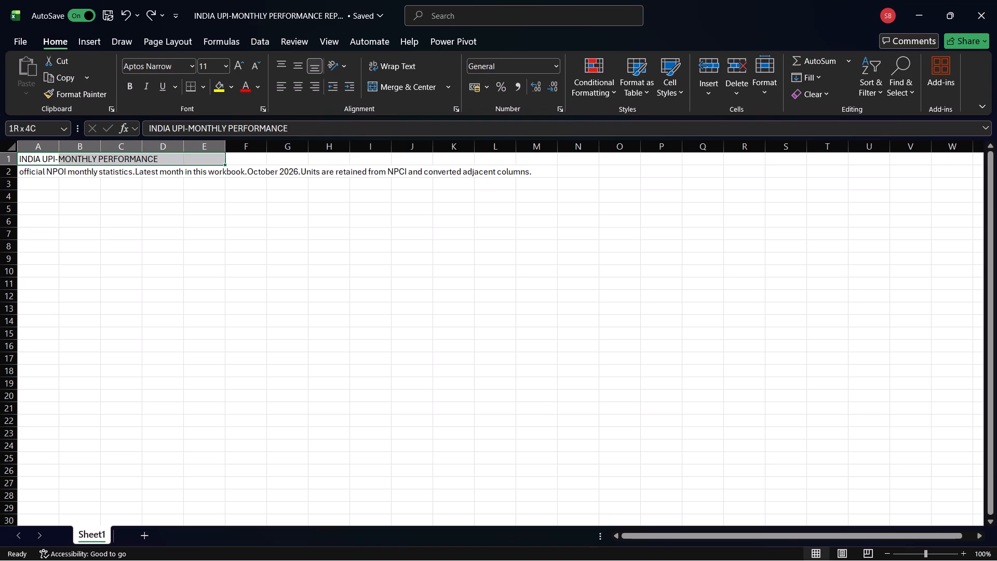
pyautogui.moveTo(203, 163); pyautogui.dragTo(336, 150)
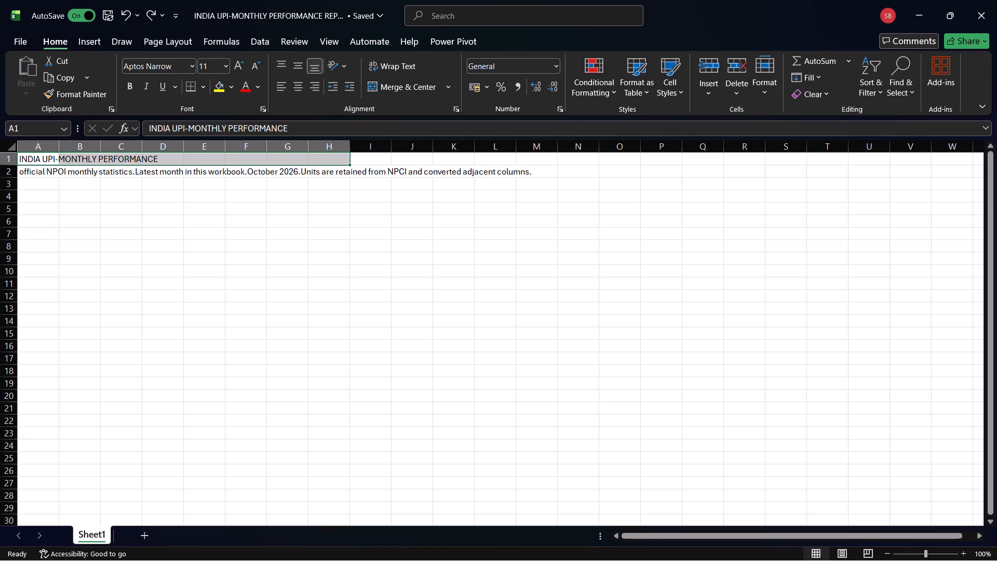
pyautogui.click(28, 157)
pyautogui.moveTo(43, 157); pyautogui.dragTo(307, 146)
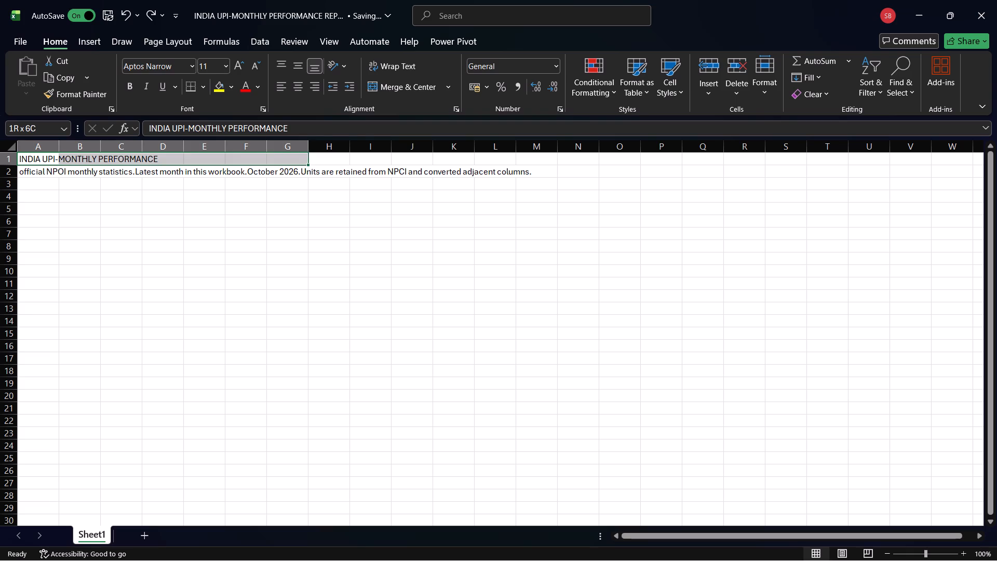
pyautogui.moveTo(307, 146); pyautogui.dragTo(573, 148)
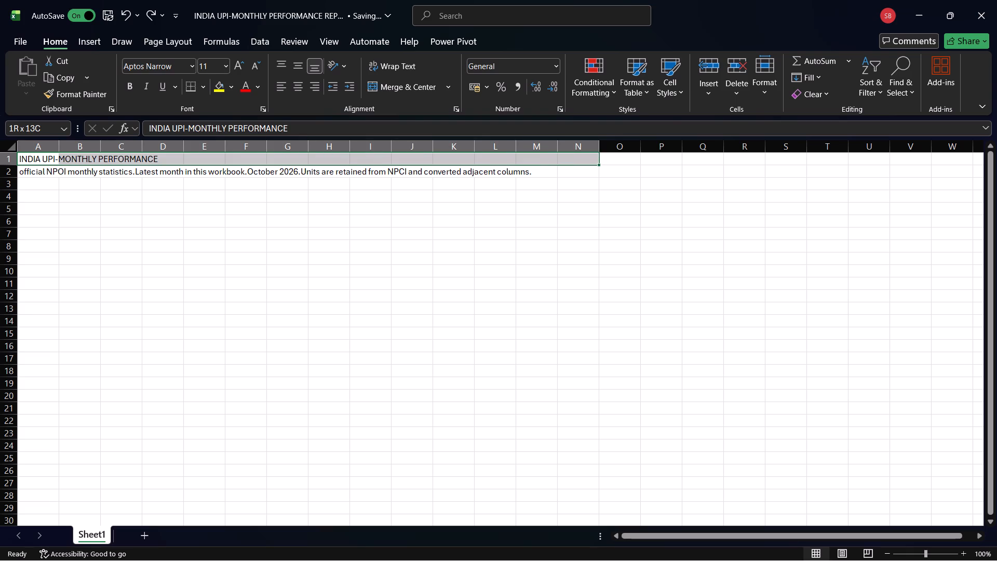
pyautogui.moveTo(573, 148); pyautogui.dragTo(605, 149)
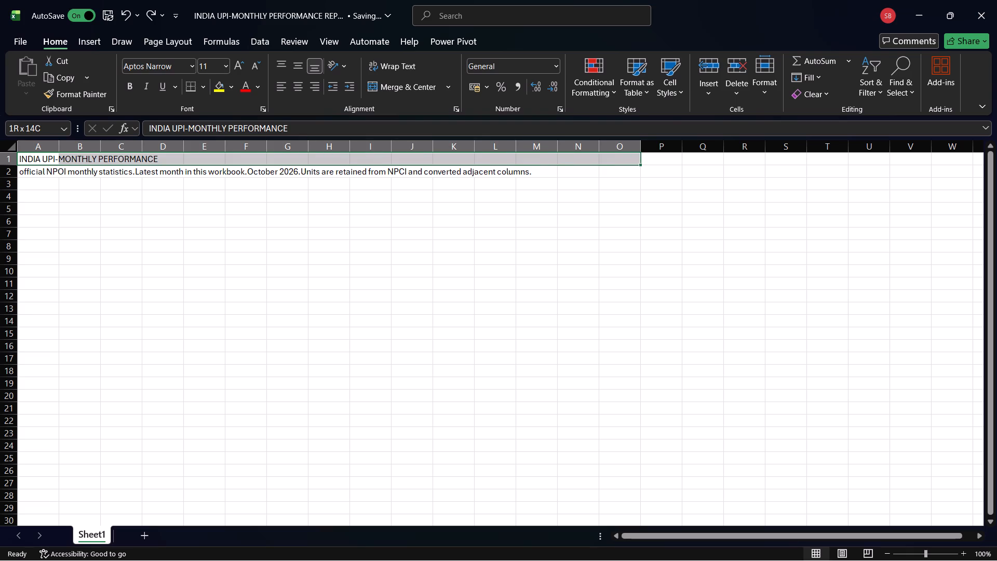
pyautogui.moveTo(605, 149); pyautogui.dragTo(585, 146)
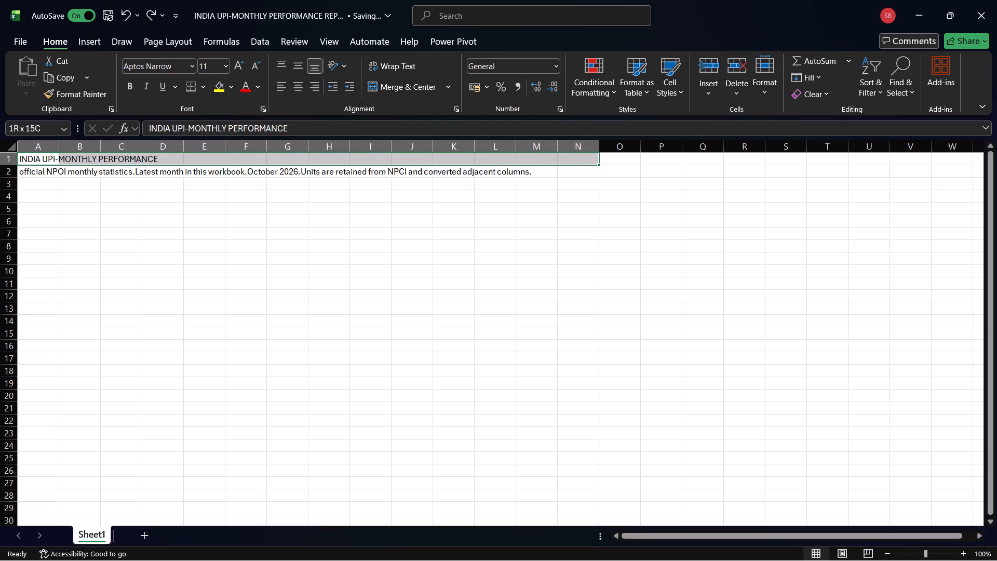
pyautogui.moveTo(585, 146); pyautogui.dragTo(567, 145)
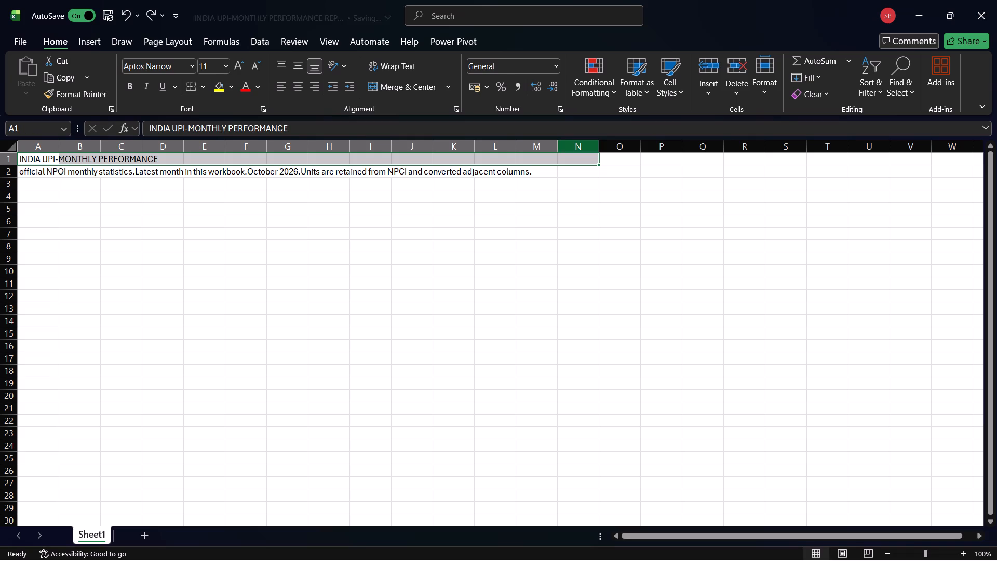
pyautogui.click(422, 83)
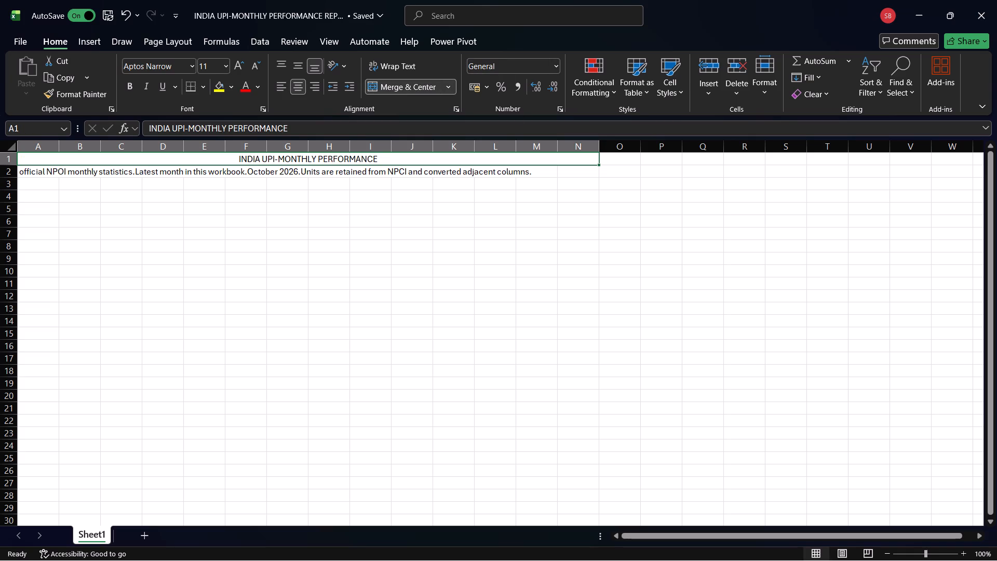
# Merge and center the source note in row 2 across the range A2:P2.
pyautogui.click(35, 174)
pyautogui.moveTo(35, 174); pyautogui.dragTo(98, 173)
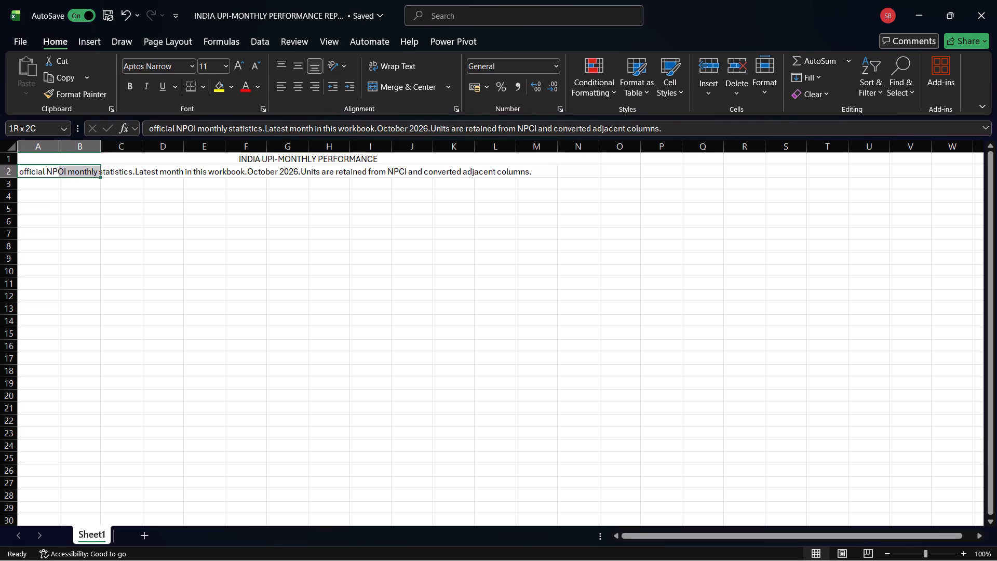
pyautogui.moveTo(98, 173); pyautogui.dragTo(487, 170)
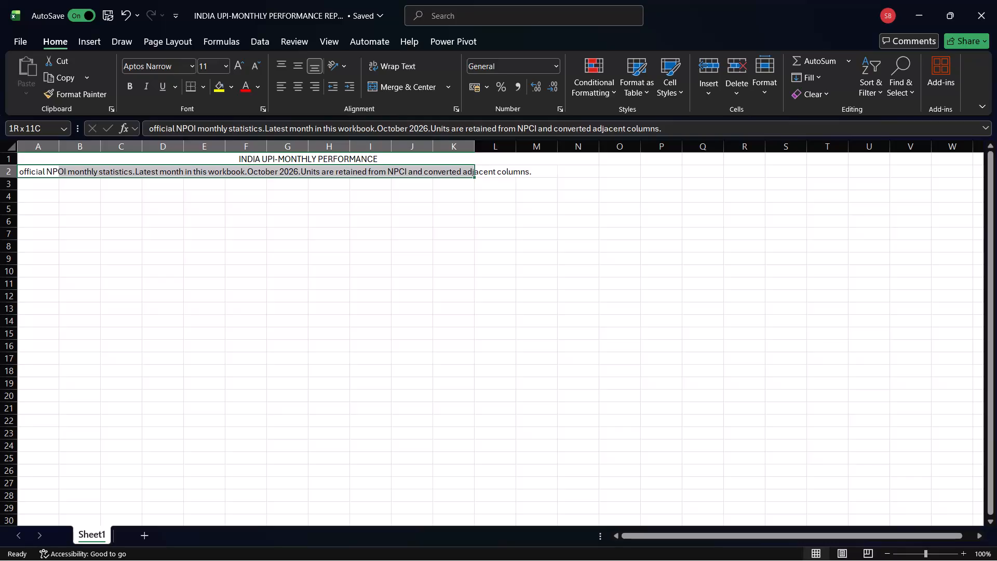
pyautogui.moveTo(487, 170); pyautogui.dragTo(641, 170)
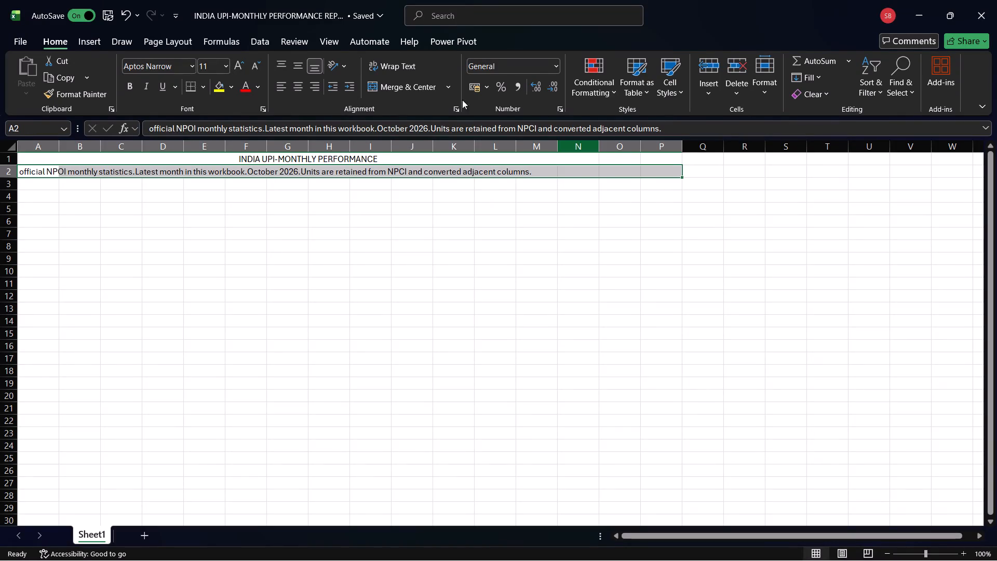
pyautogui.click(420, 89)
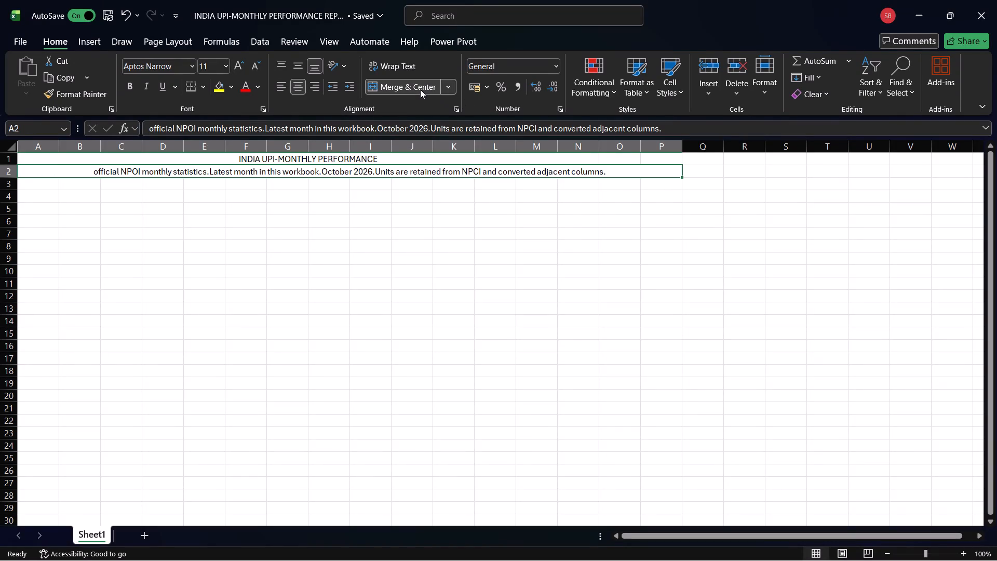
pyautogui.click(303, 203)
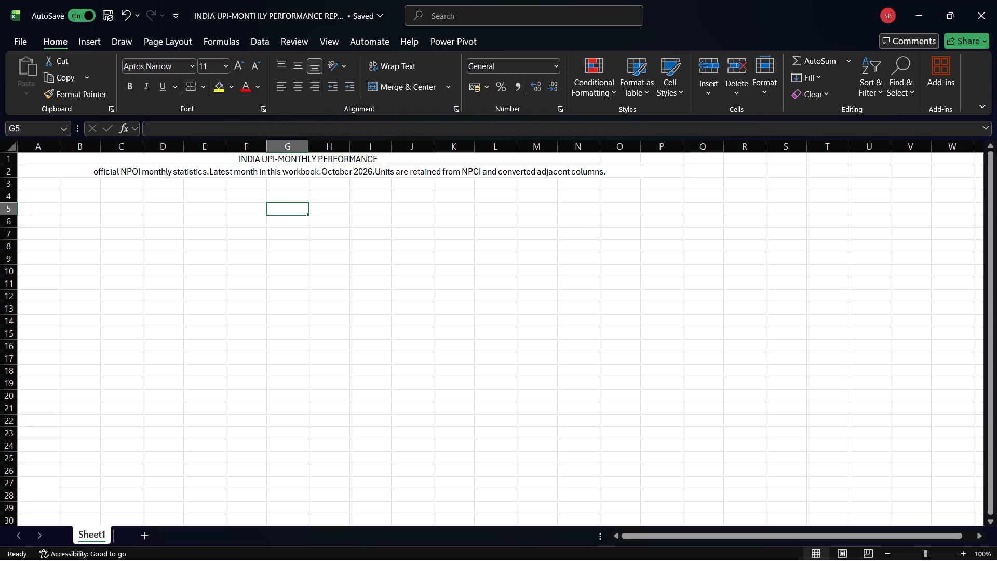
# Increase the height of title row 1 to about three times that of a standard row.
pyautogui.click(11, 165)
pyautogui.moveTo(11, 165); pyautogui.dragTo(11, 177)
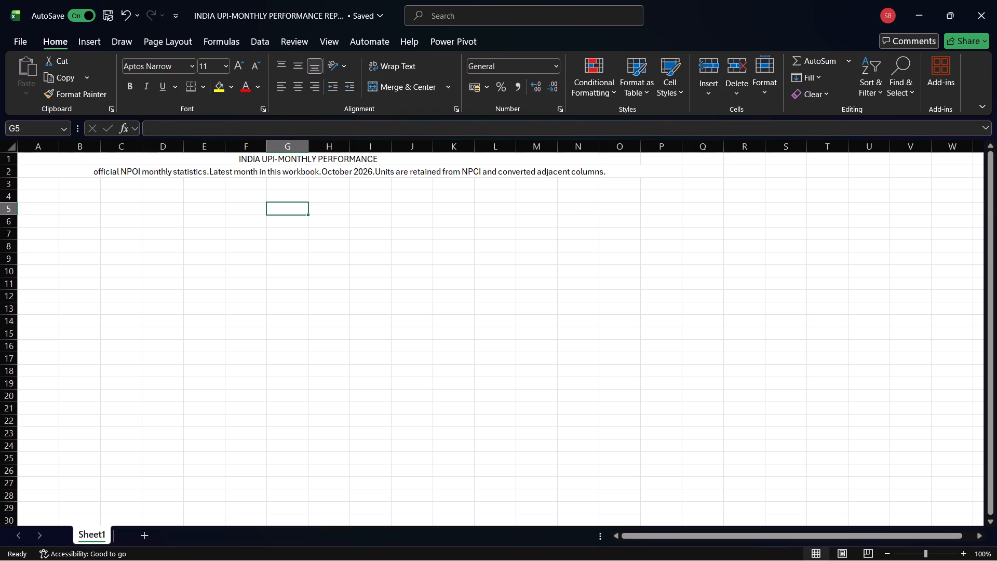
pyautogui.click(11, 163)
pyautogui.moveTo(11, 163); pyautogui.dragTo(11, 177)
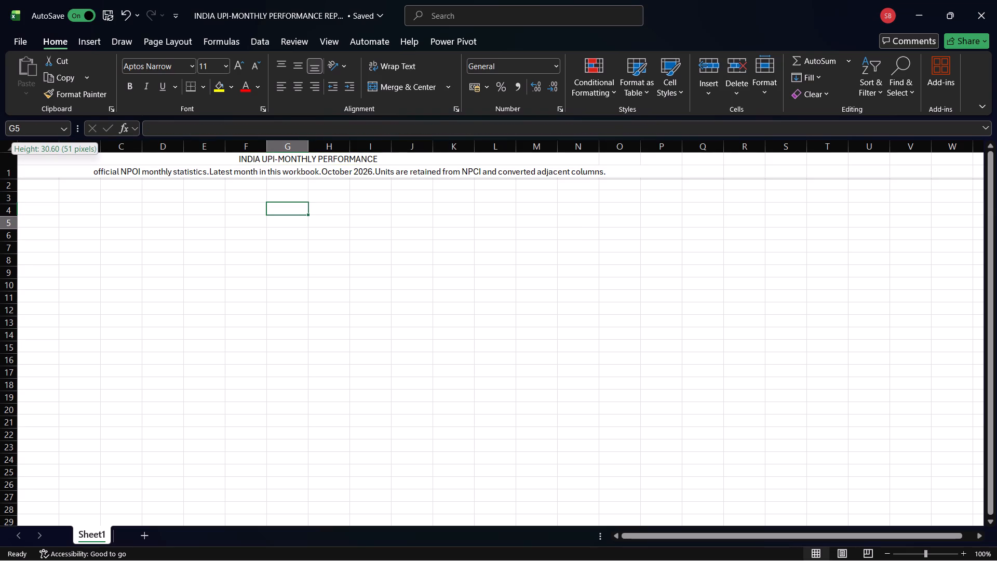
pyautogui.moveTo(11, 177); pyautogui.dragTo(11, 190)
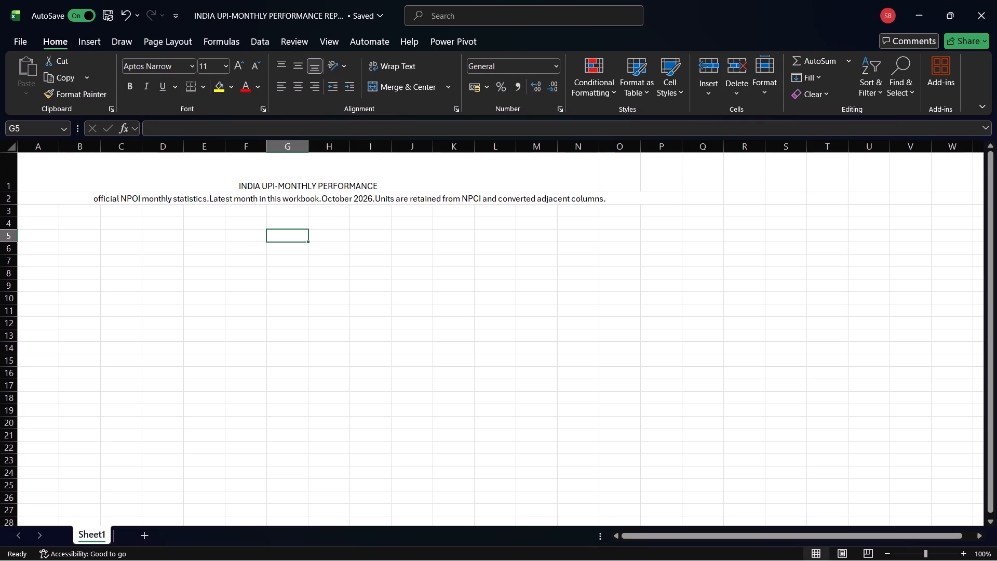
# Format the title text in cell A1 as bold with font size 16.
pyautogui.click(255, 188)
pyautogui.doubleClick(239, 187)
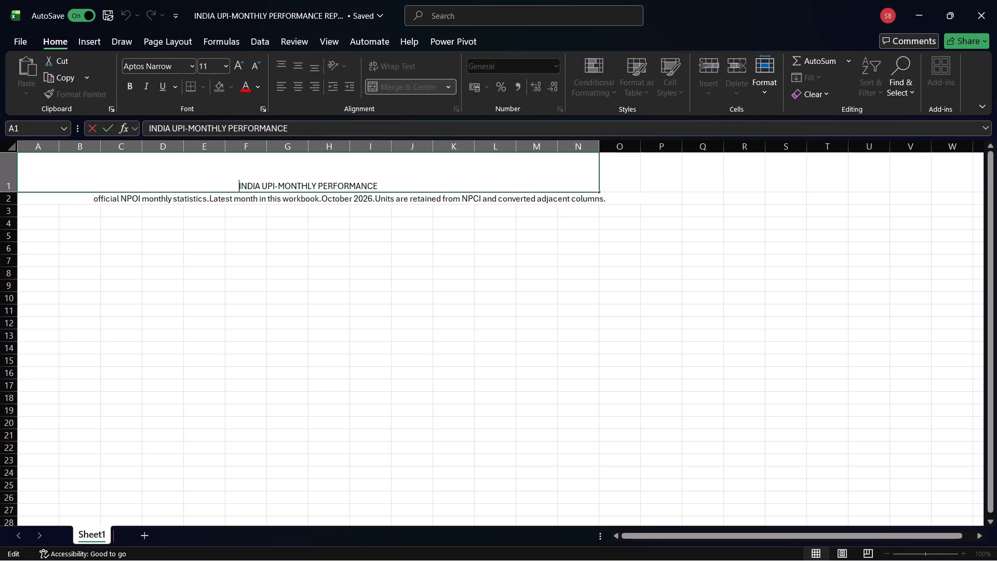
pyautogui.moveTo(239, 187); pyautogui.dragTo(379, 181)
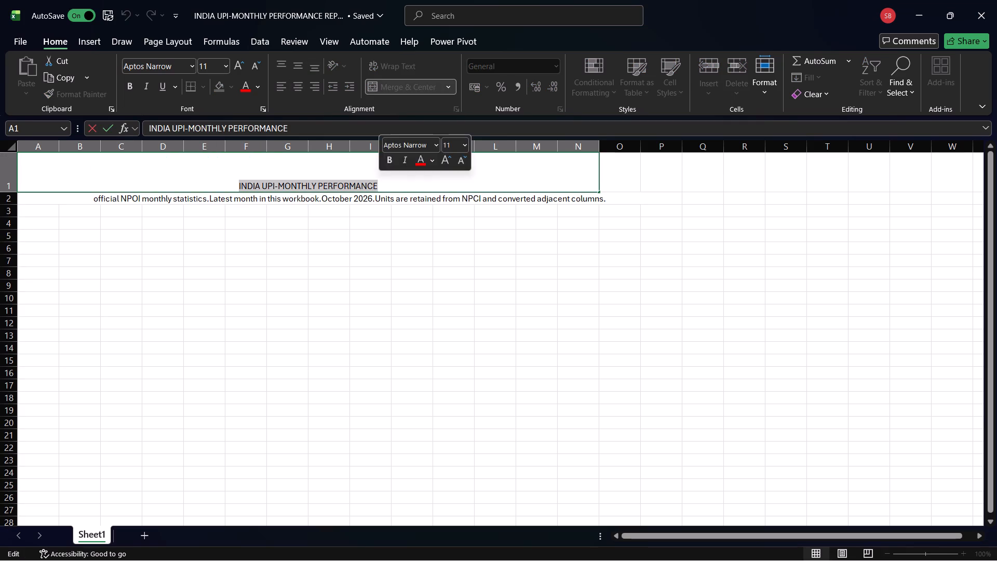
pyautogui.click(242, 61)
pyautogui.click(242, 61)
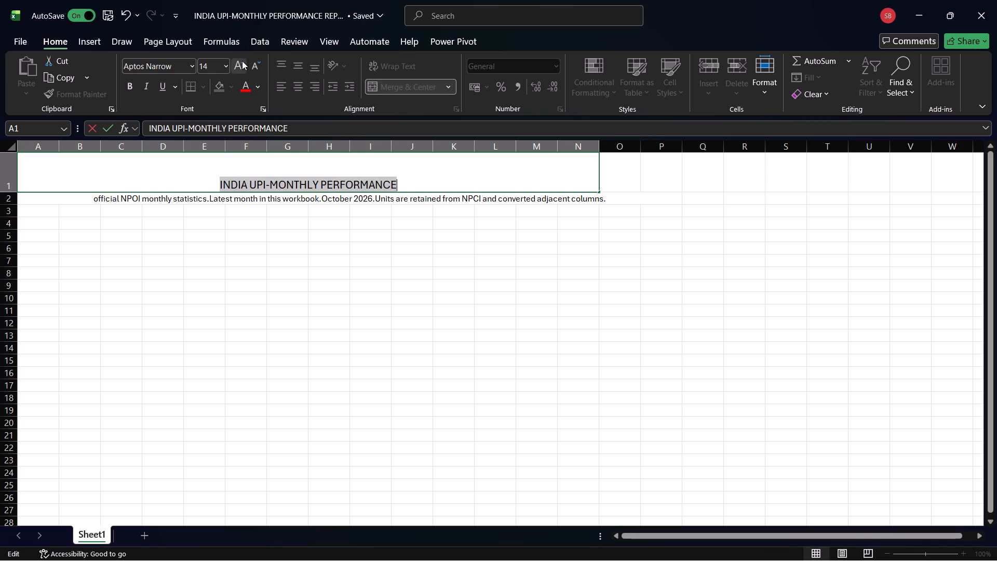
pyautogui.click(242, 61)
pyautogui.click(129, 84)
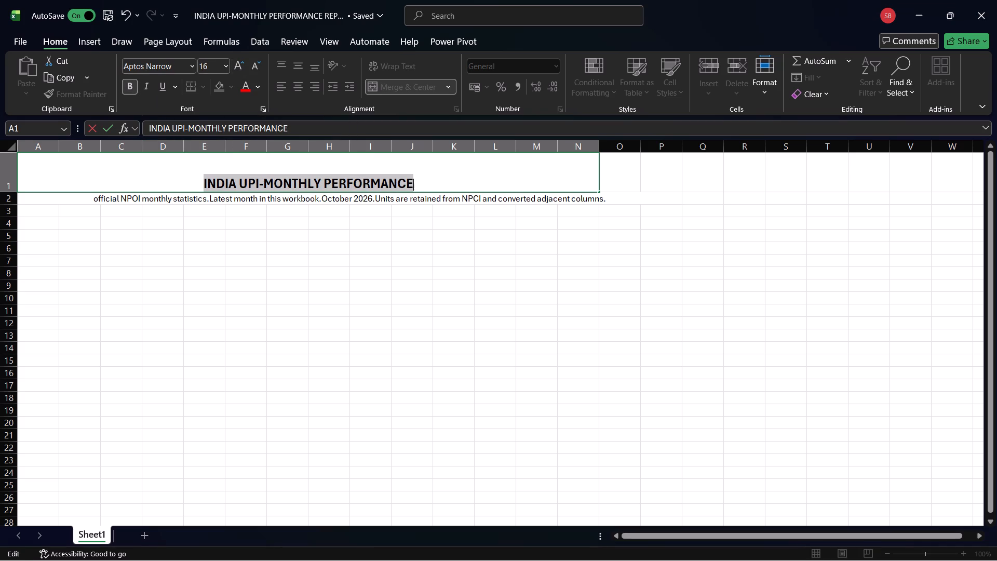
pyautogui.click(78, 204)
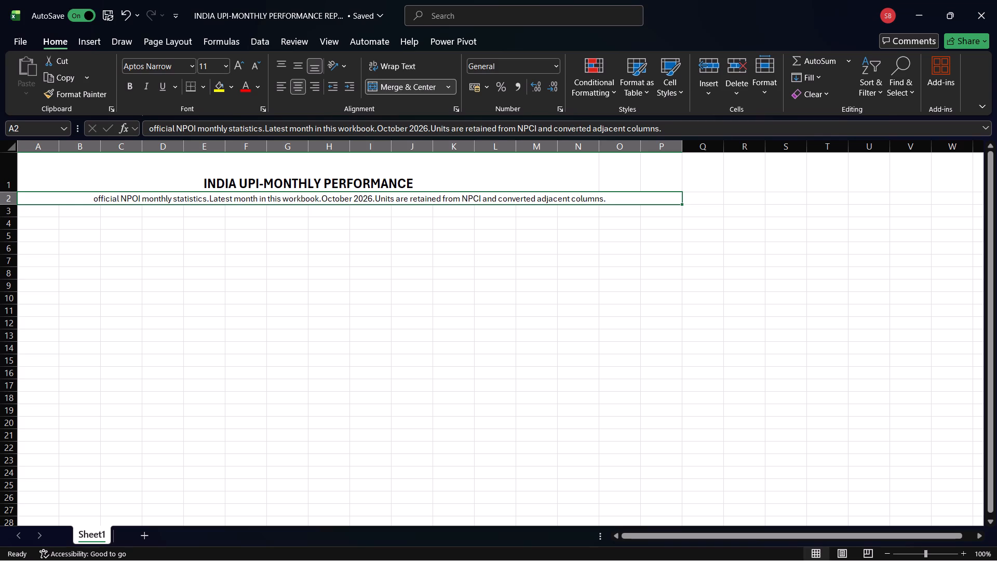
# Fill the merged title cell A1 with a darker shade of the theme's dark blue.
pyautogui.click(65, 170)
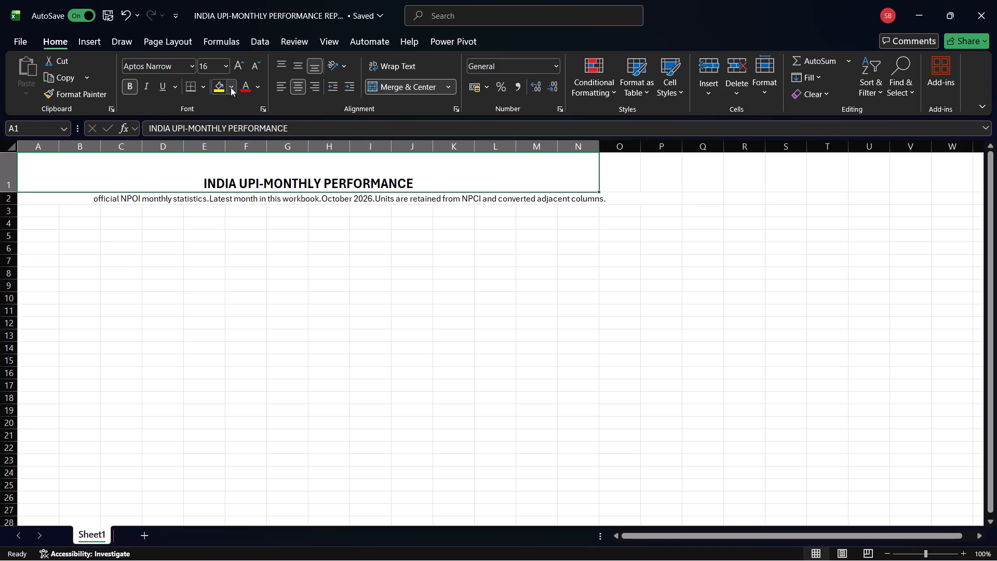
pyautogui.click(231, 87)
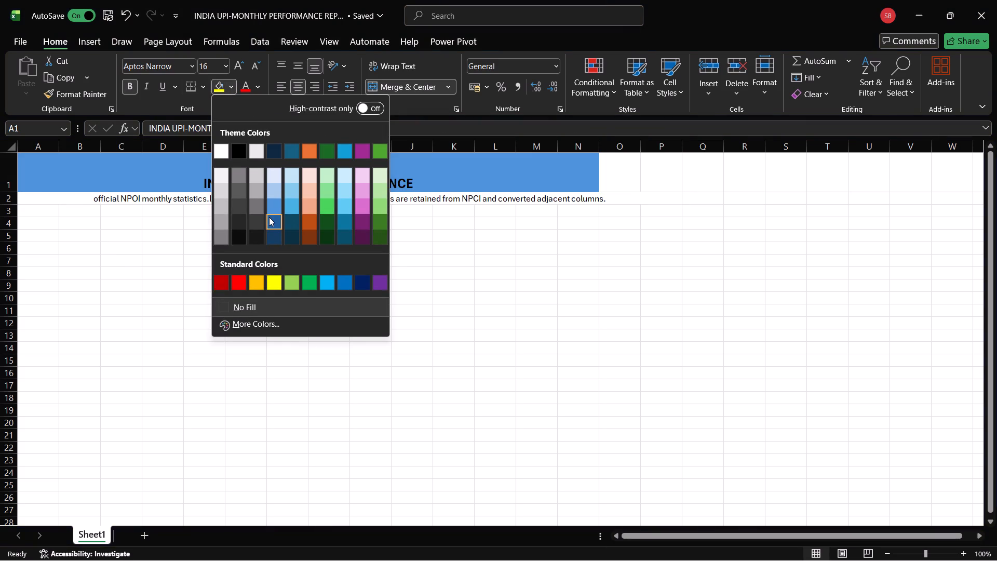
pyautogui.click(272, 218)
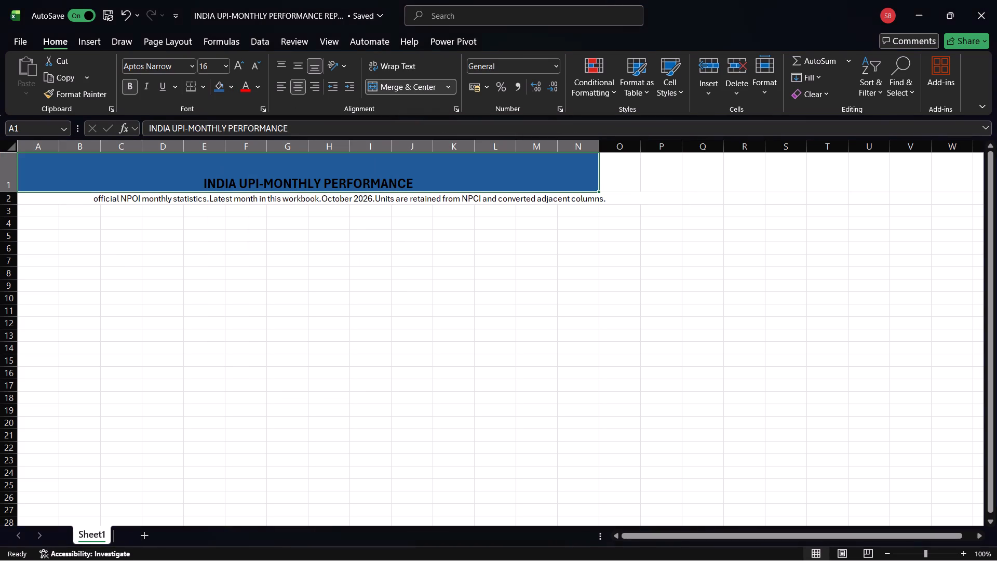
pyautogui.click(181, 214)
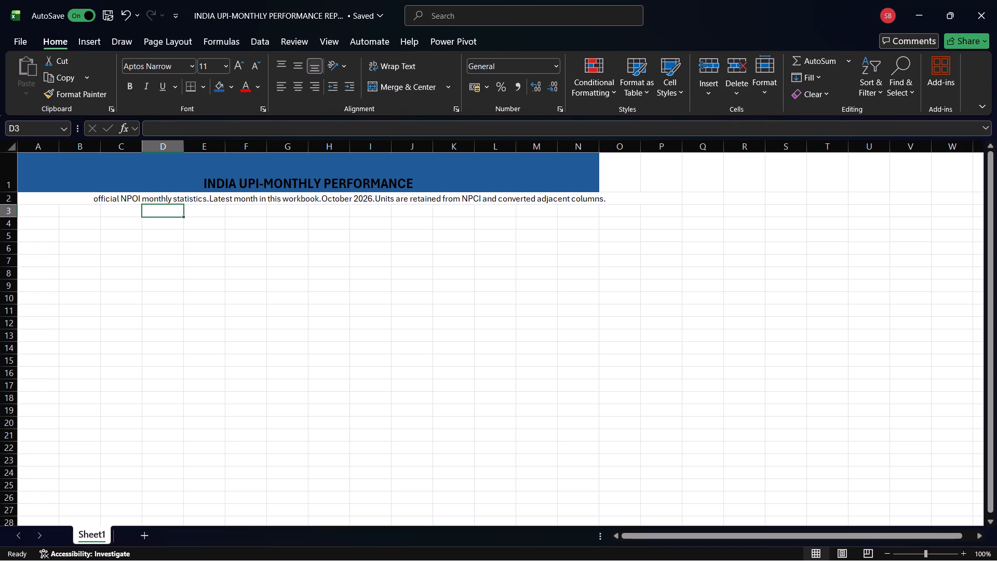
# Enter the column headers "Month", "Banks live" and "Volume(million)" in cells A4, B4 and C4.
pyautogui.click(39, 227)
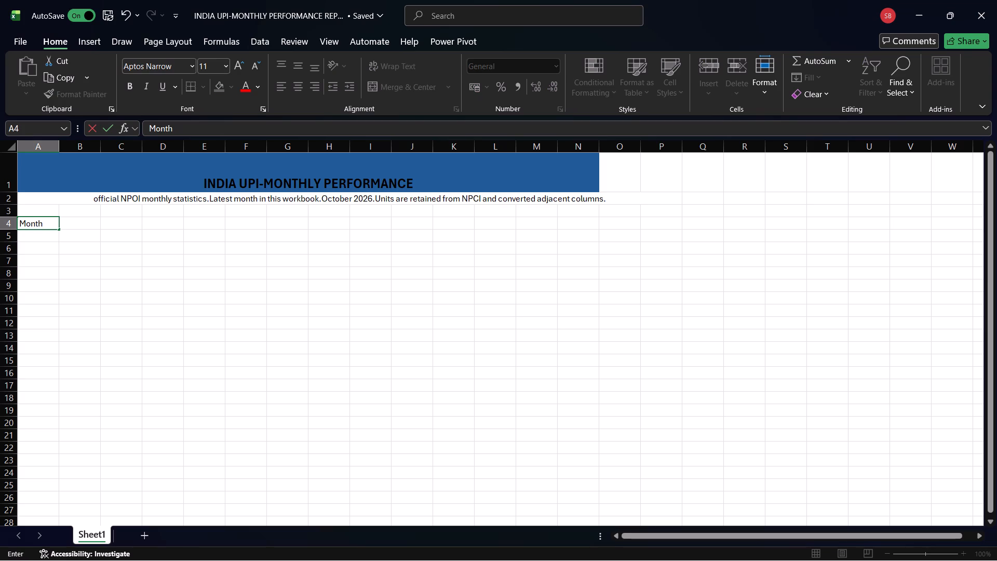
pyautogui.press('Right')
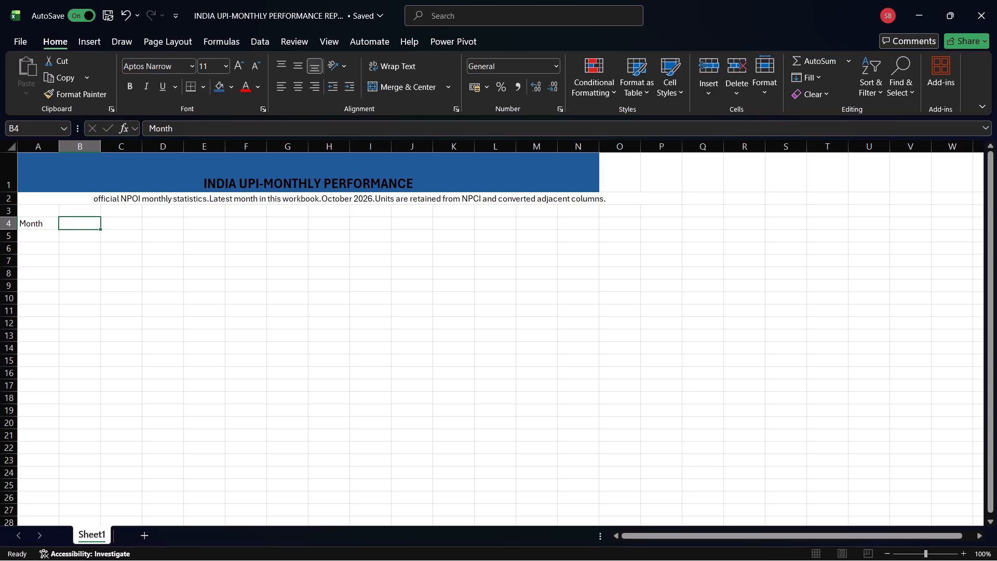
pyautogui.write('anks live')
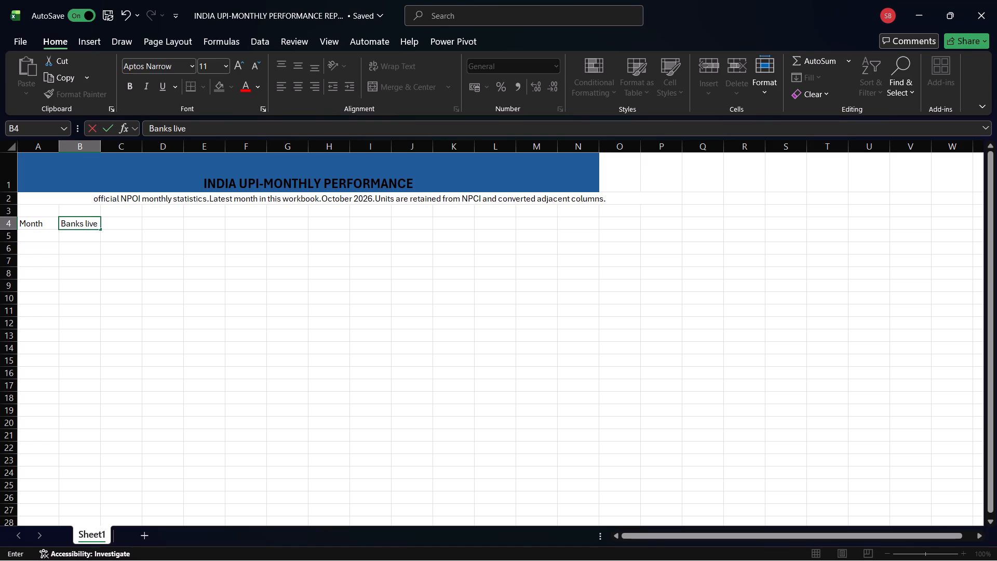
pyautogui.press('Right')
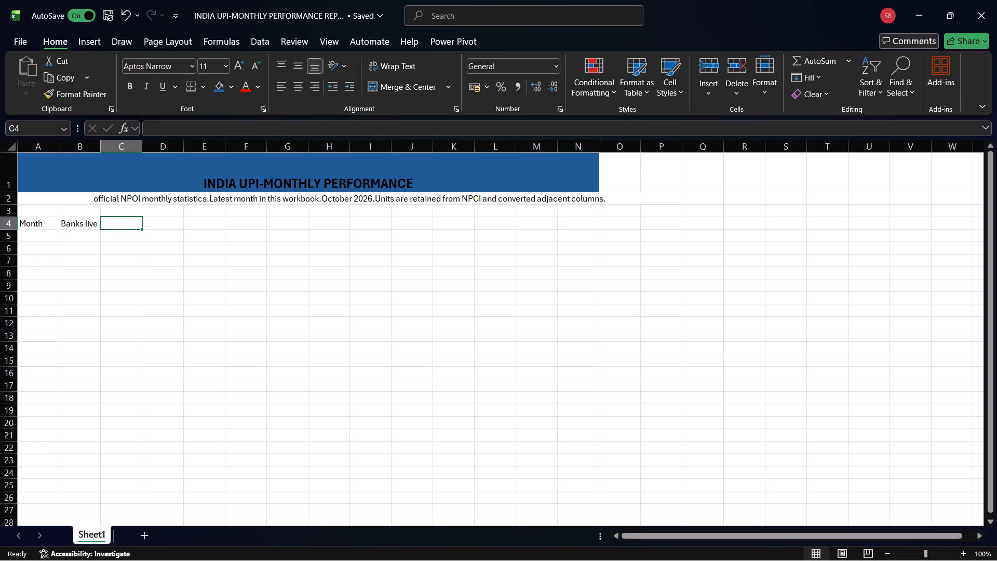
pyautogui.write('olu')
pyautogui.write('me')
pyautogui.hotkey('shift', '(')
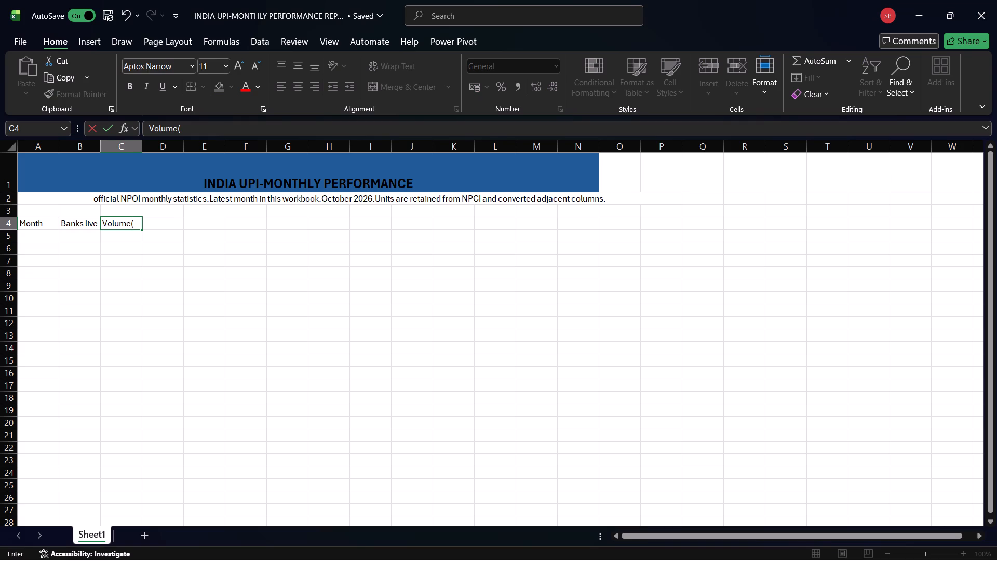
pyautogui.write('mill')
pyautogui.write('ion')
pyautogui.hotkey('shift', ')')
pyautogui.press('Right')
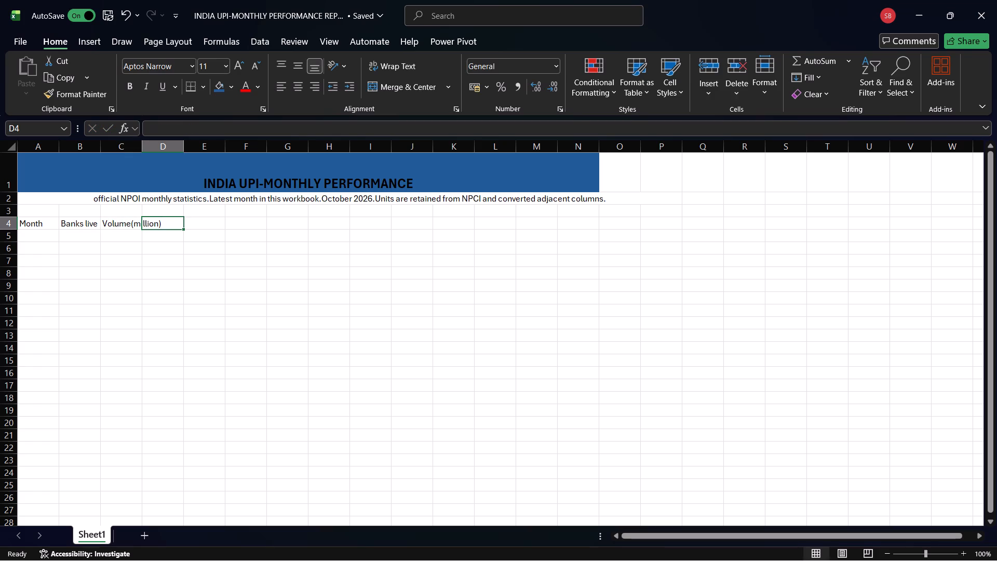
# Enter the column header "Value(₹ crore)" in cell D4.
pyautogui.press('v')
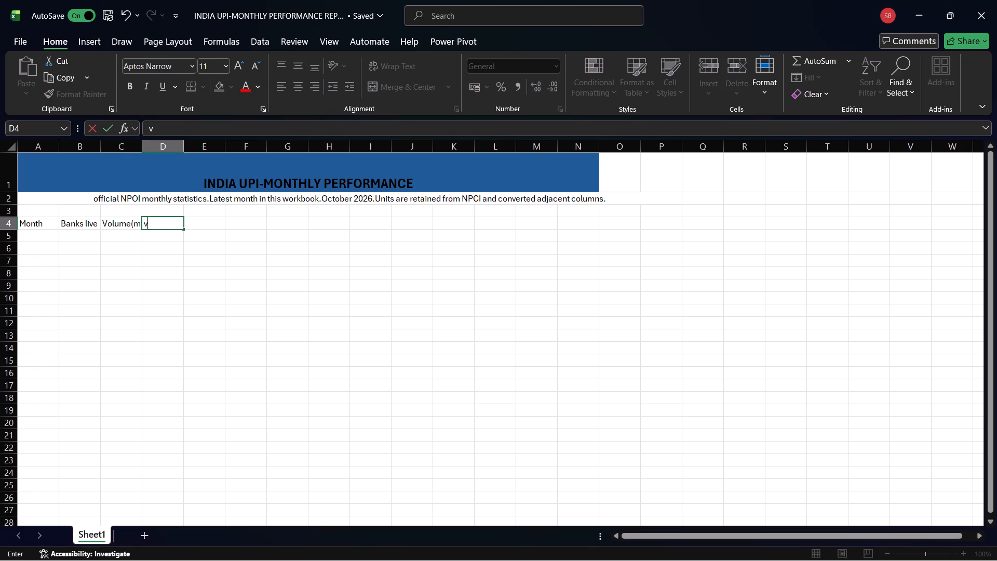
pyautogui.press('a')
pyautogui.press('BackSpace')
pyautogui.press('BackSpace')
pyautogui.write('al')
pyautogui.write('ue')
pyautogui.hotkey('shift', '(')
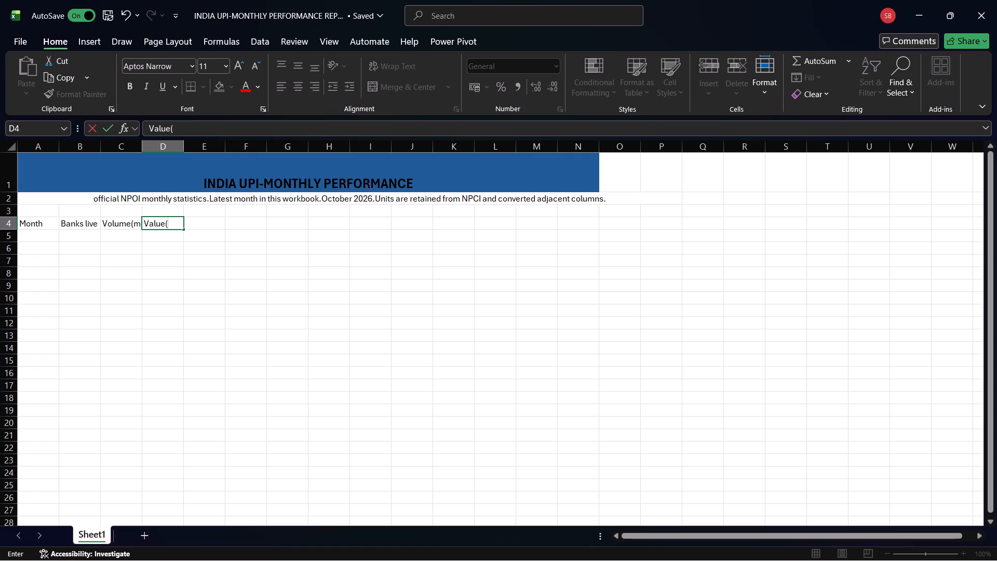
pyautogui.hotkey('ctrl', 'shift', '4')
pyautogui.press('space')
pyautogui.write('cro')
pyautogui.write('re')
pyautogui.hotkey('shift', ')')
pyautogui.press('Right')
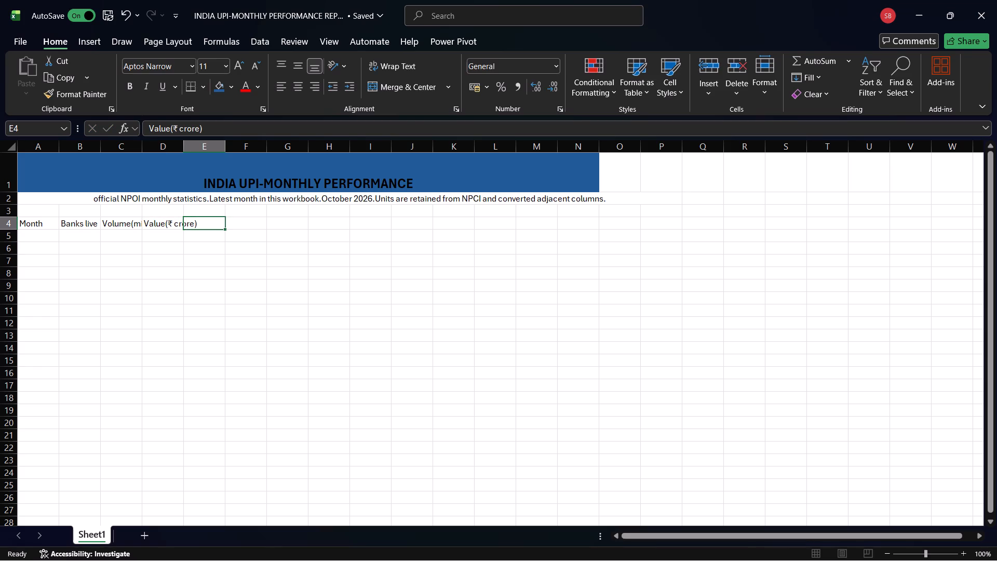
# Enter the column header "Volume(crore)" in cell E4.
pyautogui.write('ol')
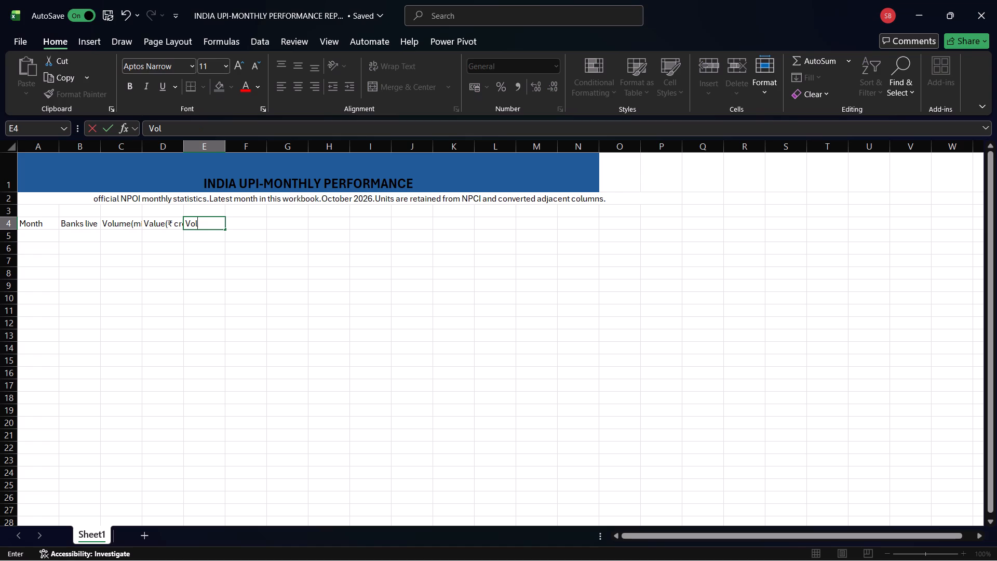
pyautogui.write('ume')
pyautogui.write('(crore')
pyautogui.hotkey('shift', ')')
pyautogui.press('Right')
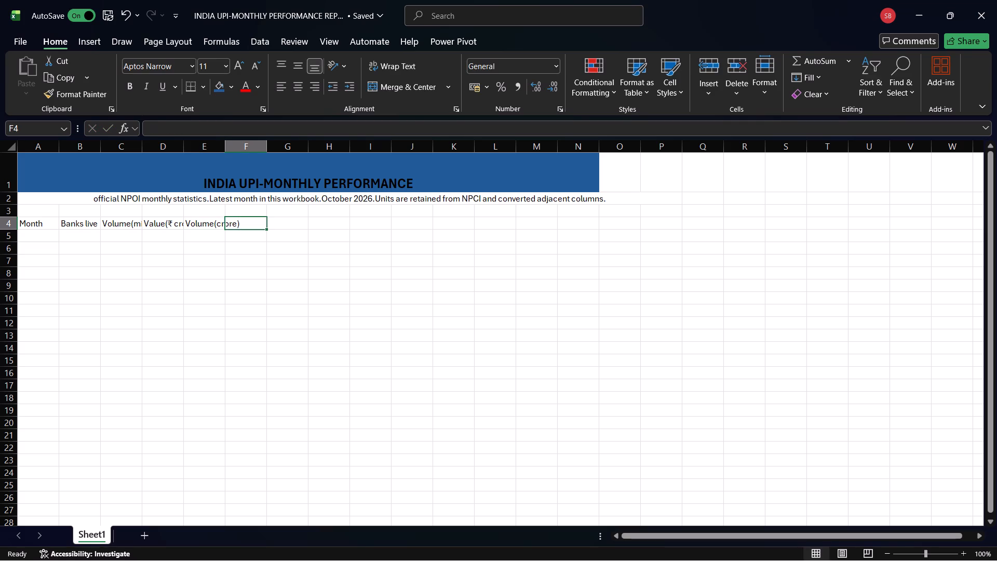
# Enter the column header "Value(₹ lakh crore)" in cell F4.
pyautogui.press('a')
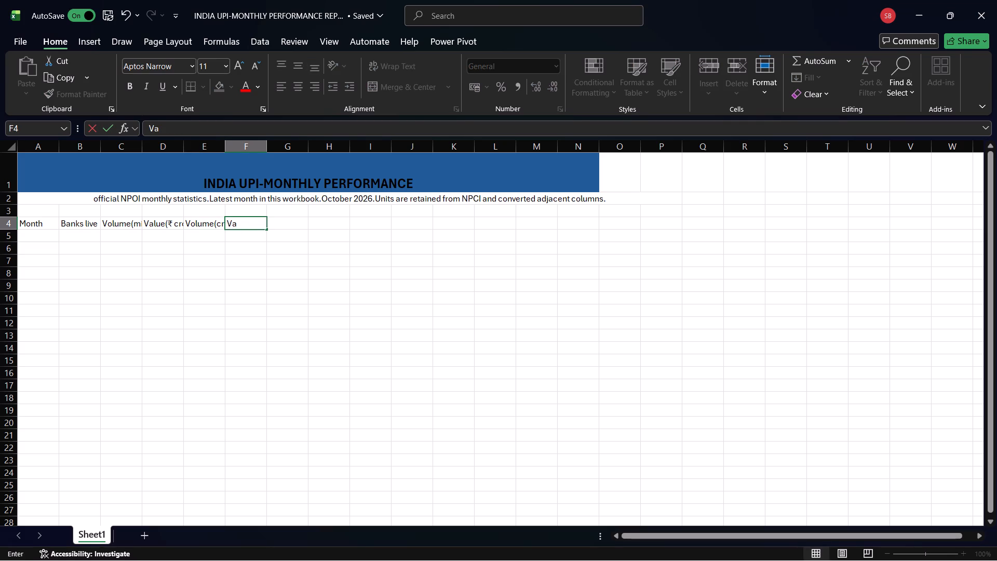
pyautogui.write('lue')
pyautogui.hotkey('shift', '(')
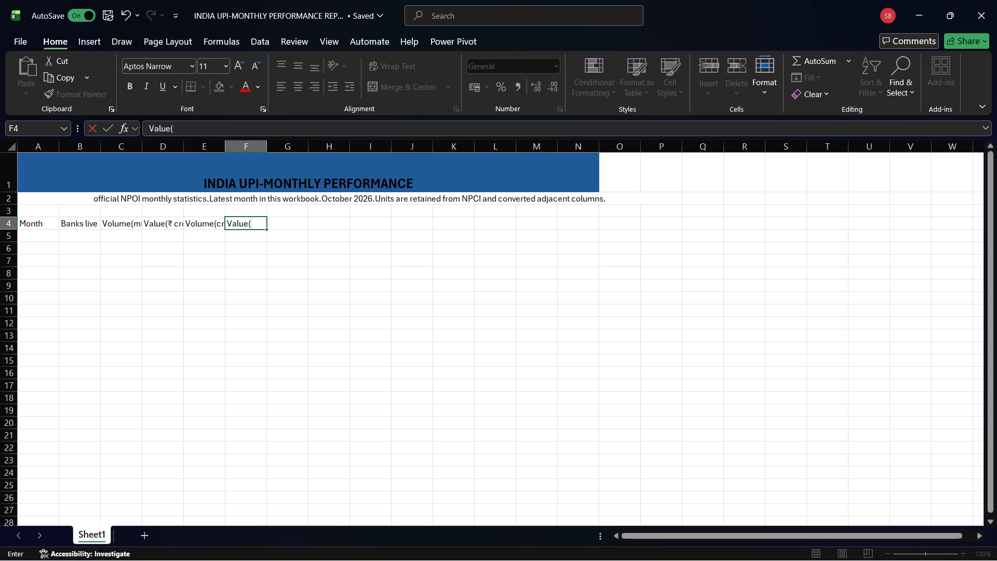
pyautogui.hotkey('ctrl', 'shift', '4')
pyautogui.press('space')
pyautogui.write('lak')
pyautogui.press('h')
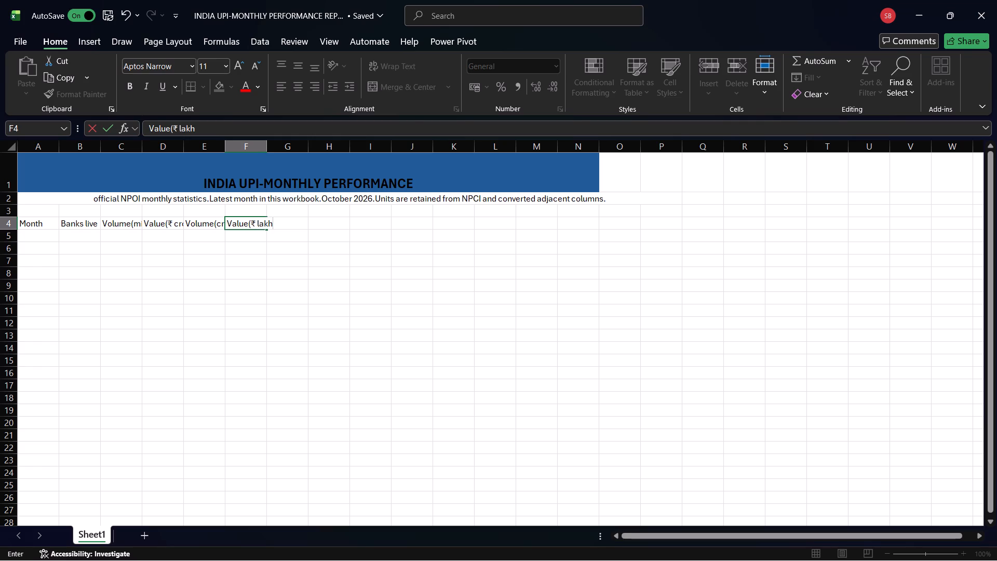
pyautogui.press('space')
pyautogui.write('crore')
pyautogui.hotkey('shift', ')')
pyautogui.press('Right')
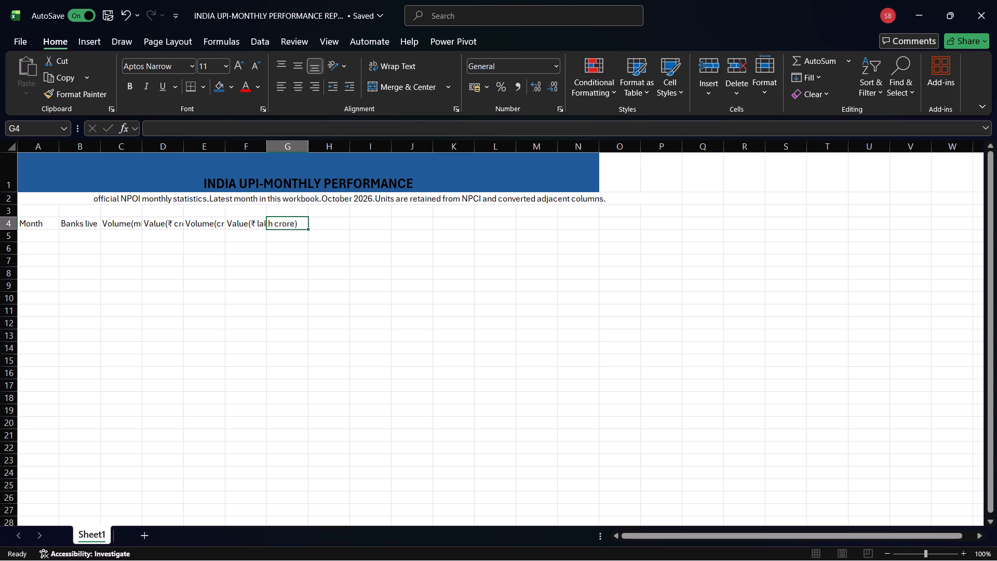
# Enter the column header "Volume growth%" in cell G4.
pyautogui.press('v')
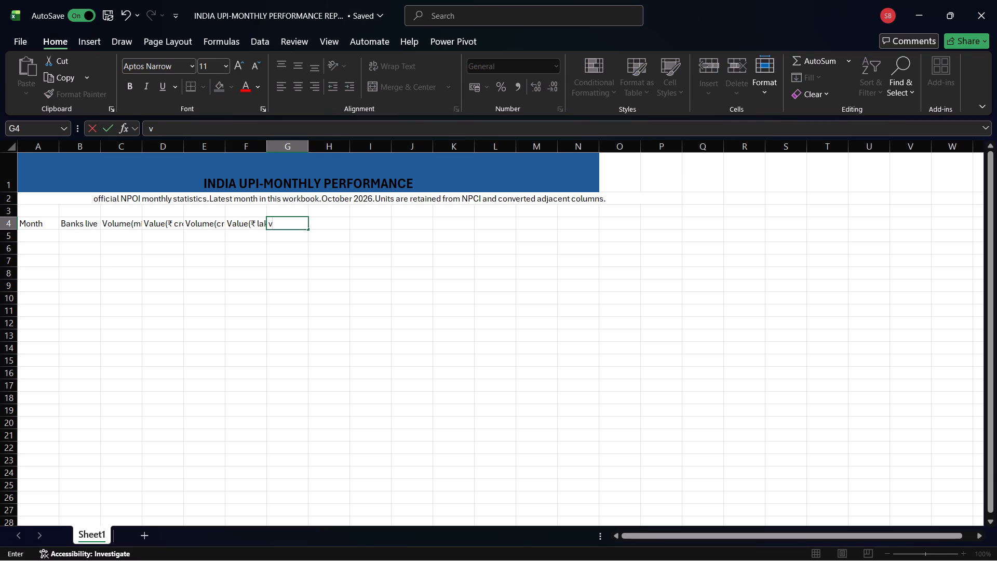
pyautogui.press('BackSpace')
pyautogui.press('v')
pyautogui.write('ol')
pyautogui.press('u')
pyautogui.write('me g')
pyautogui.write('ro')
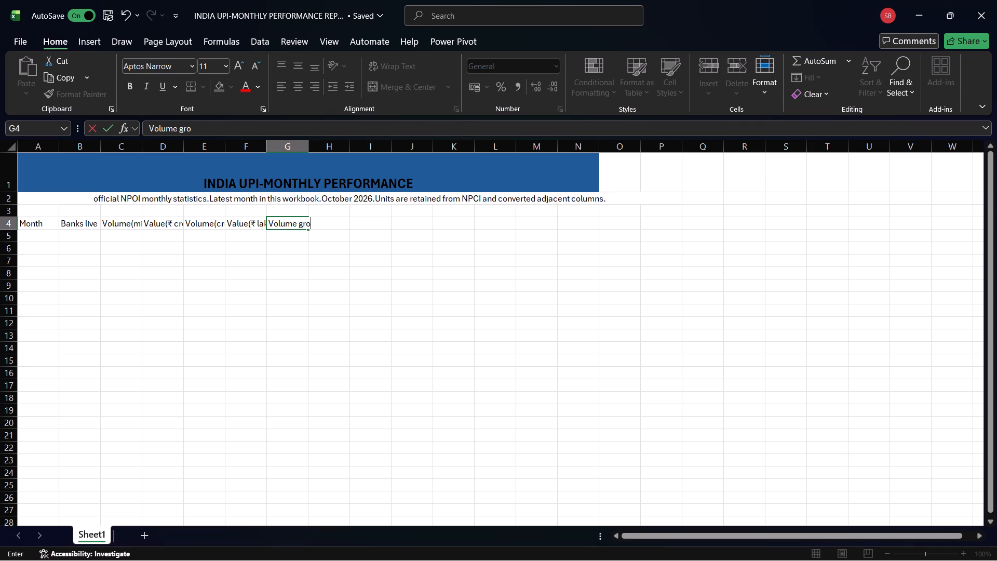
pyautogui.write('wth')
pyautogui.hotkey('shift', '%')
pyautogui.press('Right')
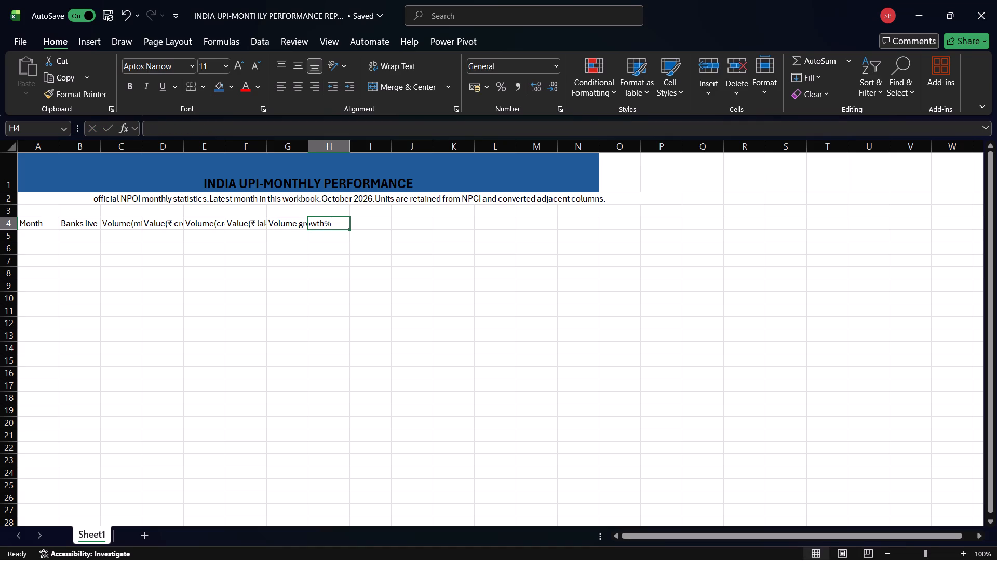
# Enter the column header "Value growth %" in cell H4.
pyautogui.write('va')
pyautogui.write('lue')
pyautogui.press('space')
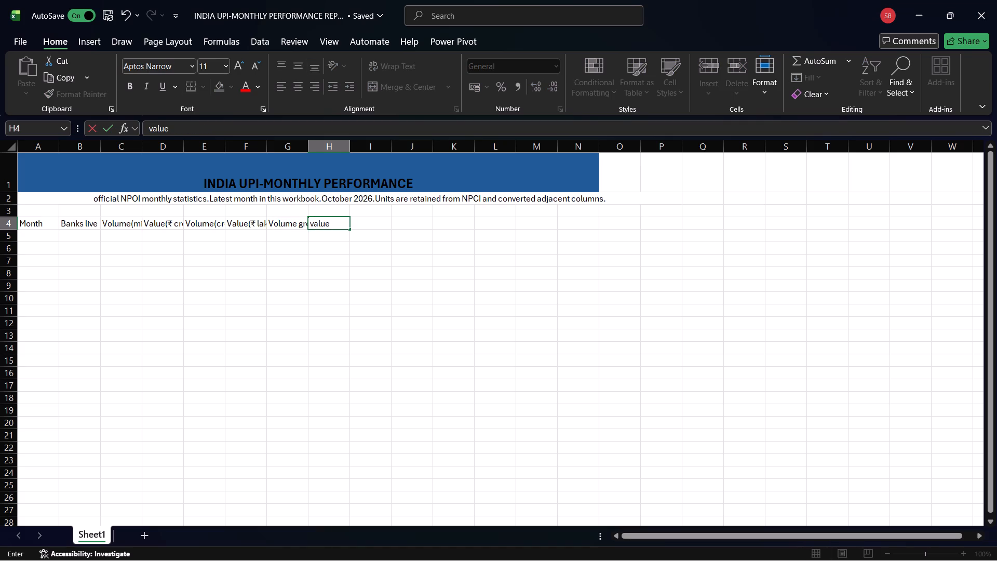
pyautogui.write('gro')
pyautogui.press('BackSpace')
pyautogui.press('BackSpace')
pyautogui.press('BackSpace')
pyautogui.press('BackSpace')
pyautogui.press('BackSpace')
pyautogui.press('BackSpace')
pyautogui.press('BackSpace')
pyautogui.press('BackSpace')
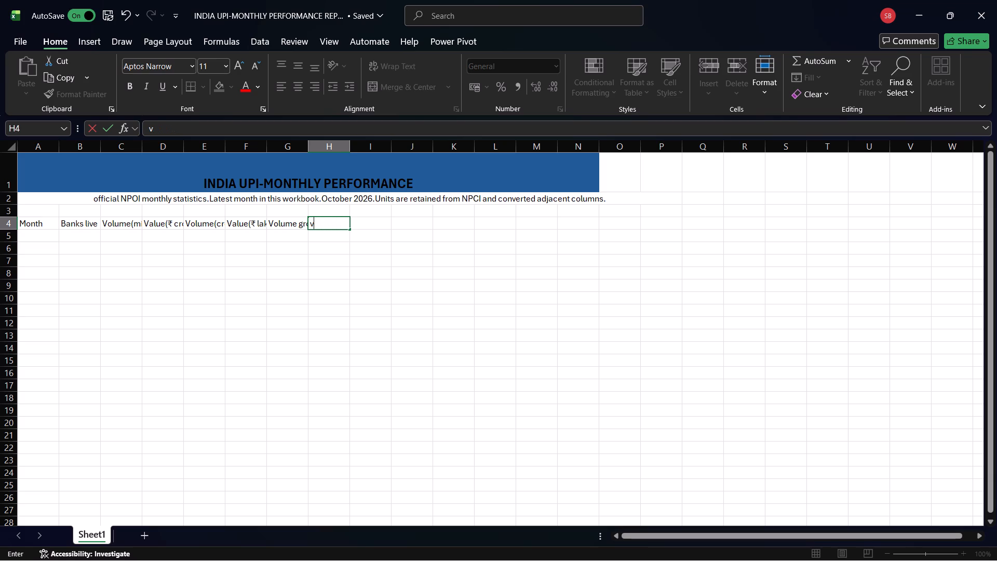
pyautogui.press('BackSpace')
pyautogui.press('a')
pyautogui.press('l')
pyautogui.write('ue')
pyautogui.press('space')
pyautogui.write('gro')
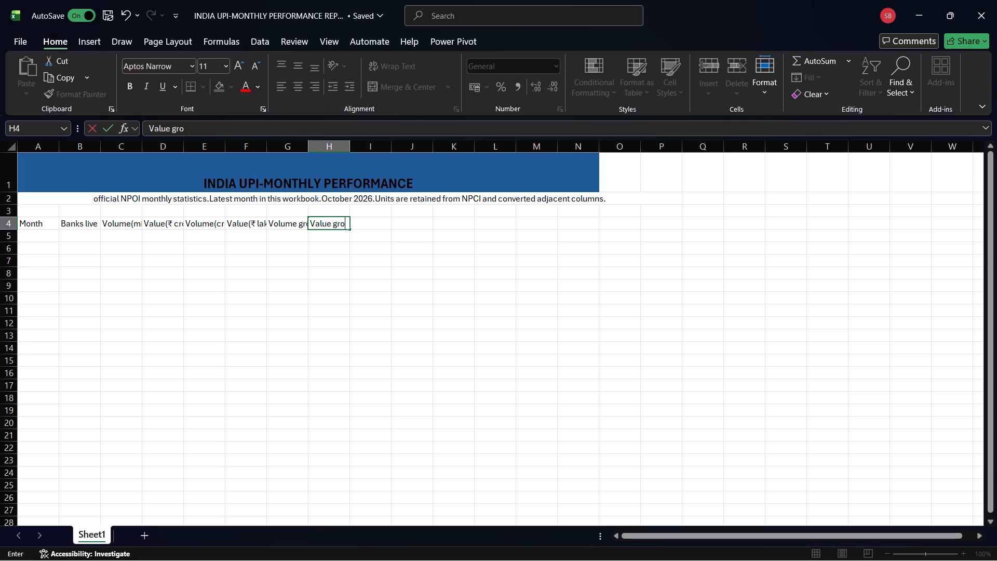
pyautogui.write('wth')
pyautogui.press('space')
pyautogui.hotkey('shift', '%')
# Widen columns A through H so each row 4 header fits fully within its own column.
pyautogui.click(58, 142)
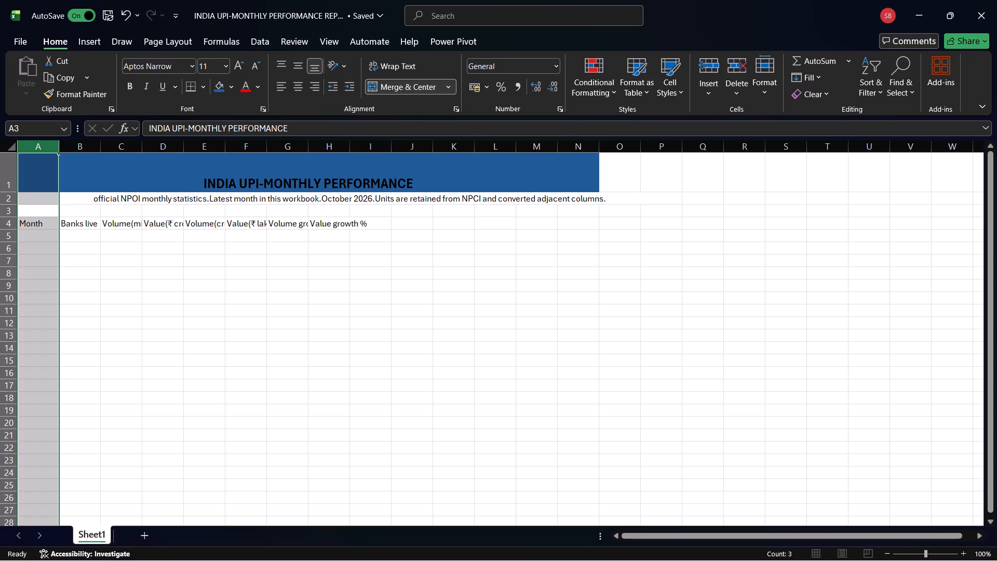
pyautogui.moveTo(58, 143); pyautogui.dragTo(82, 143)
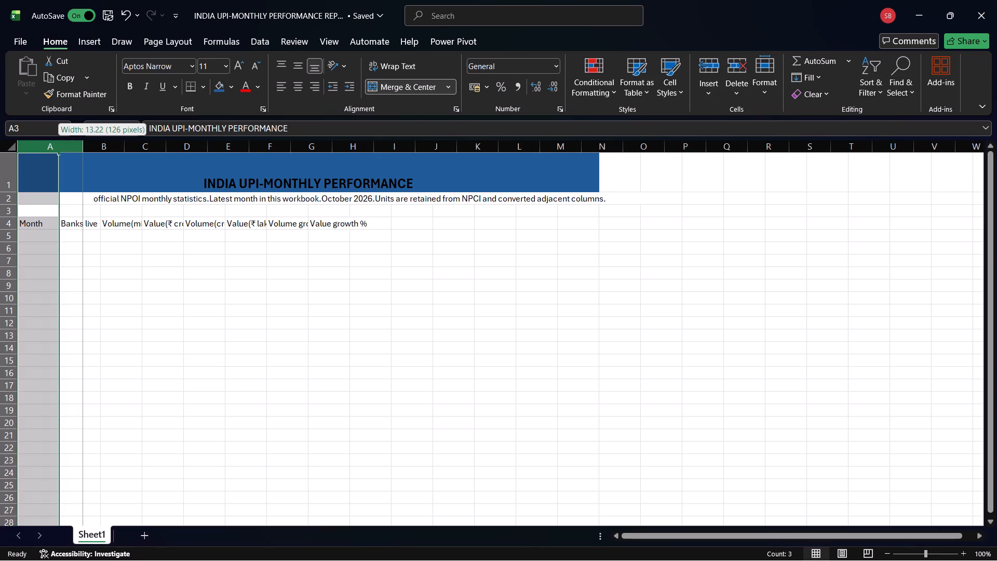
pyautogui.moveTo(82, 143); pyautogui.dragTo(68, 142)
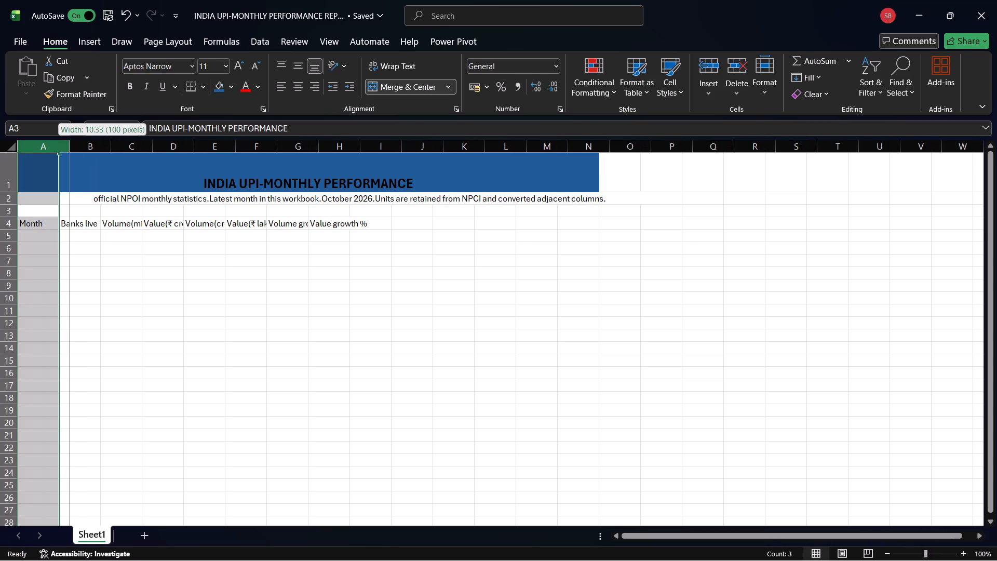
pyautogui.moveTo(68, 142); pyautogui.dragTo(67, 141)
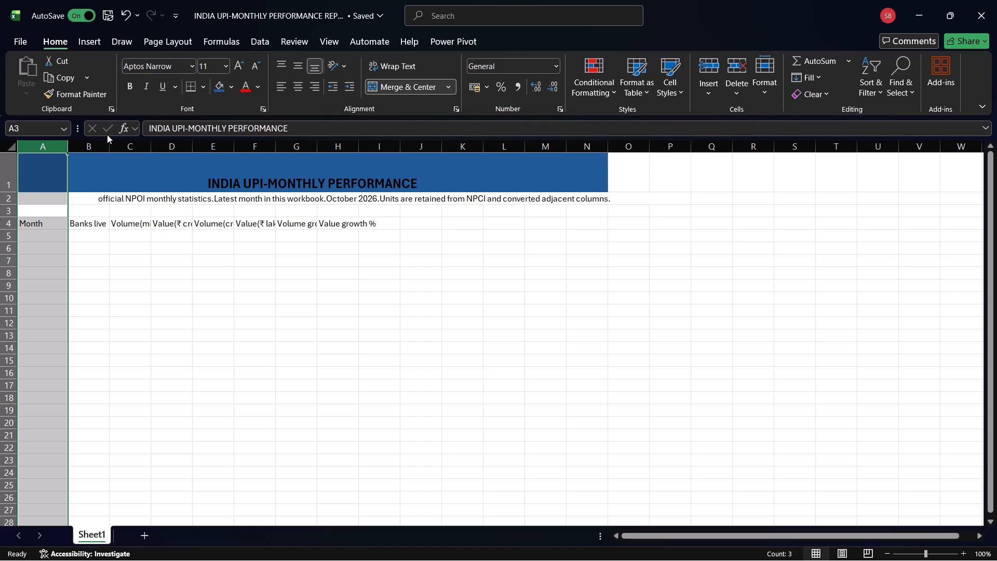
pyautogui.moveTo(110, 147); pyautogui.dragTo(120, 147)
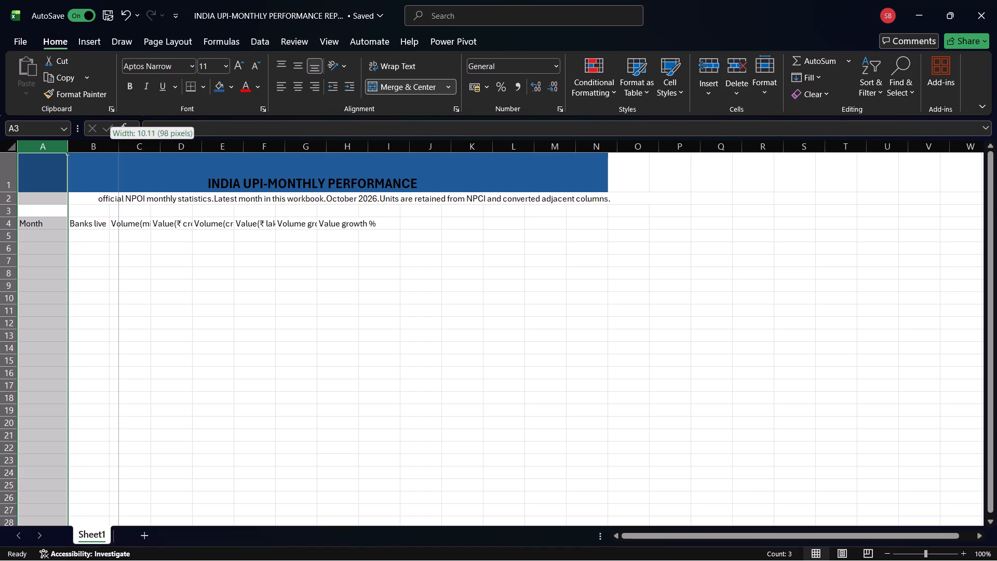
pyautogui.moveTo(120, 147); pyautogui.dragTo(153, 143)
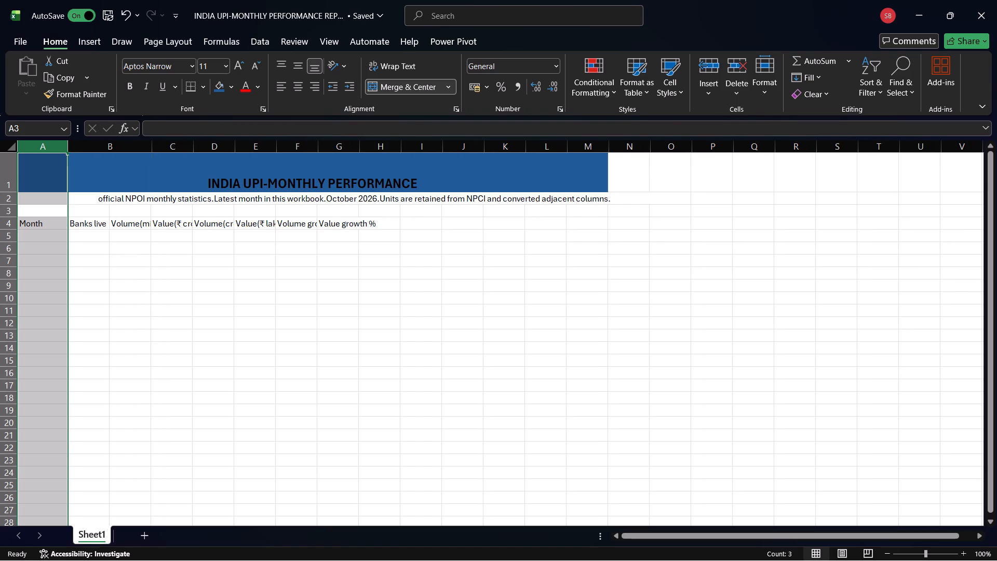
pyautogui.moveTo(195, 141); pyautogui.dragTo(232, 143)
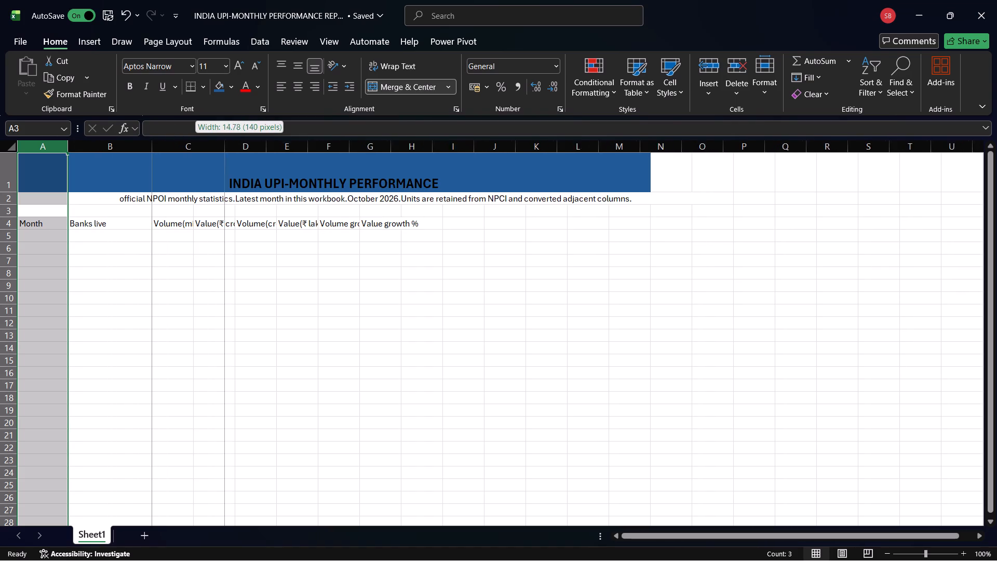
pyautogui.moveTo(232, 143); pyautogui.dragTo(235, 143)
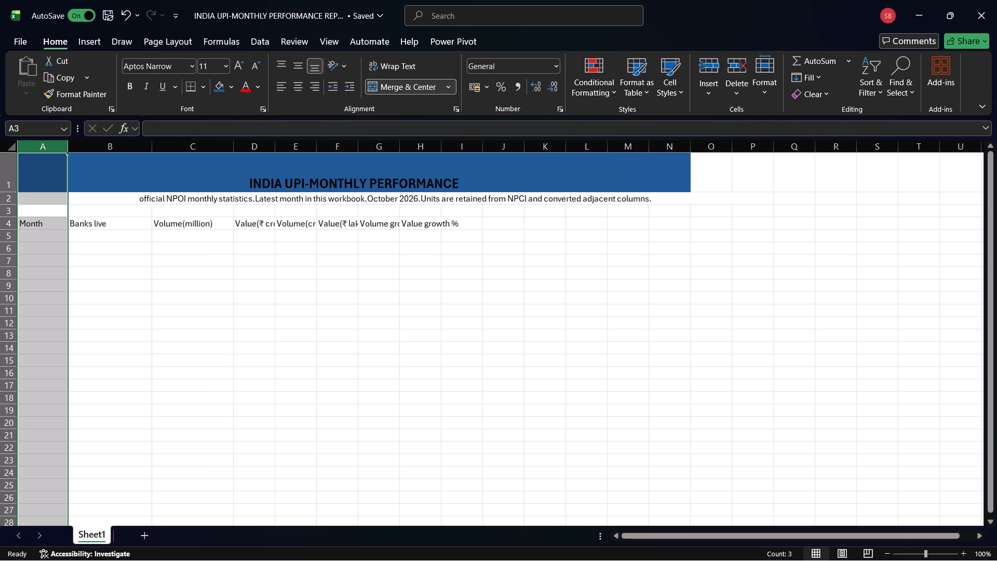
pyautogui.moveTo(277, 145); pyautogui.dragTo(319, 152)
pyautogui.moveTo(358, 149); pyautogui.dragTo(361, 149)
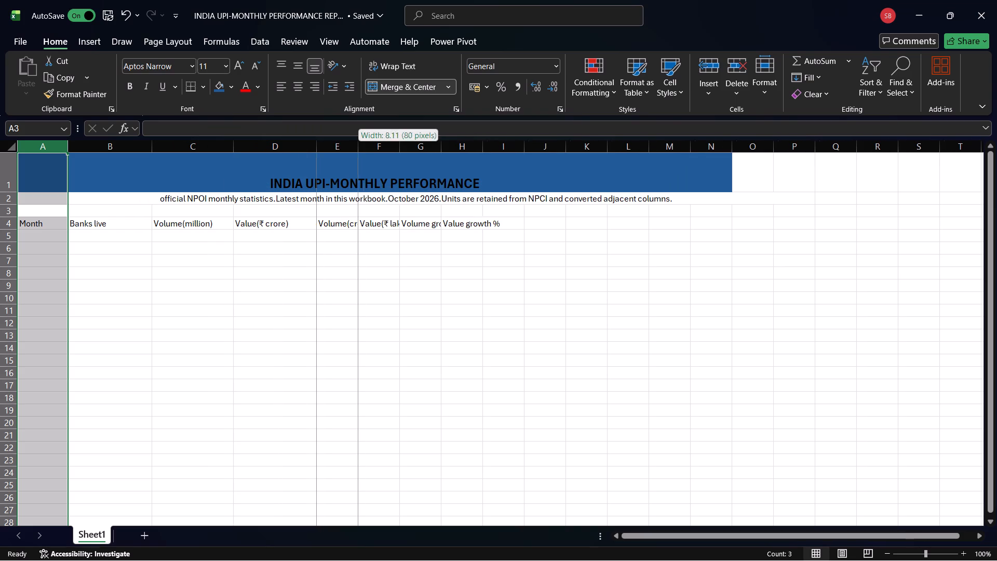
pyautogui.moveTo(361, 149); pyautogui.dragTo(400, 147)
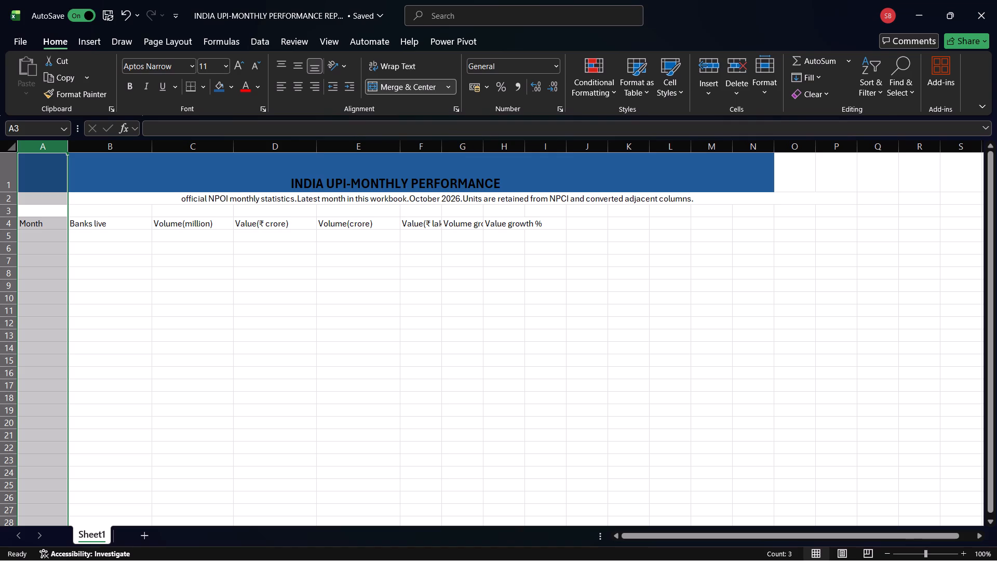
pyautogui.moveTo(446, 146); pyautogui.dragTo(487, 145)
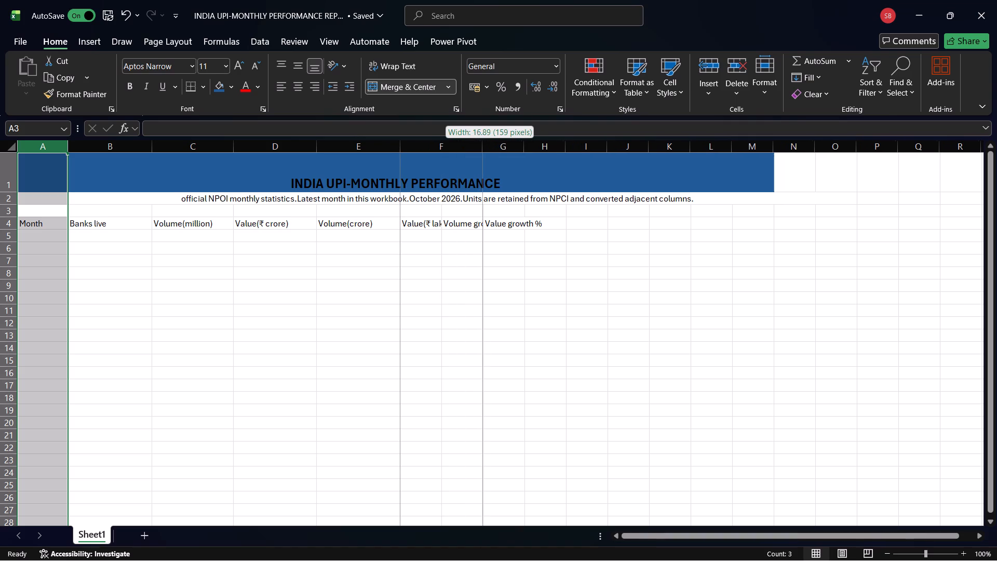
pyautogui.moveTo(487, 145); pyautogui.dragTo(487, 145)
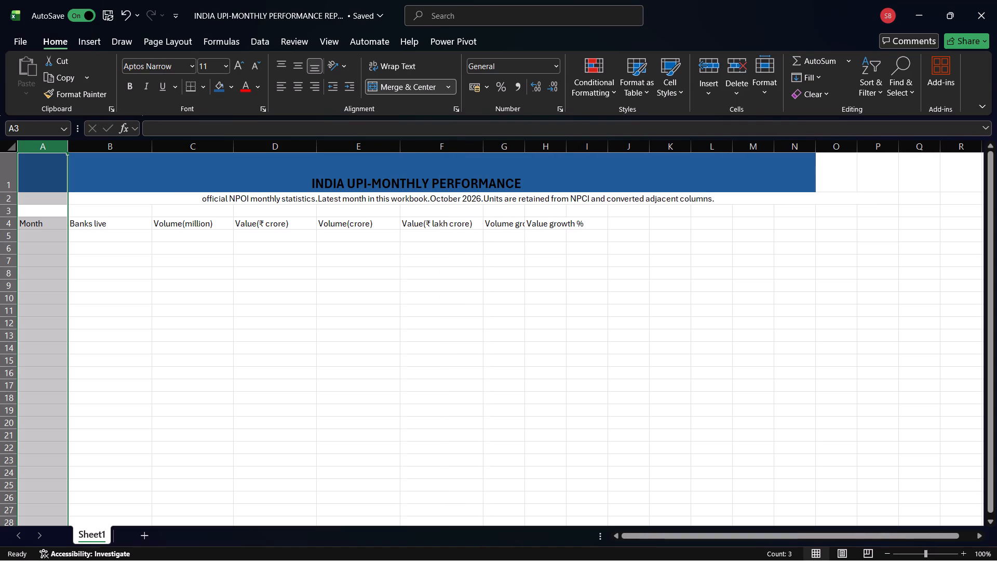
pyautogui.moveTo(523, 146); pyautogui.dragTo(565, 144)
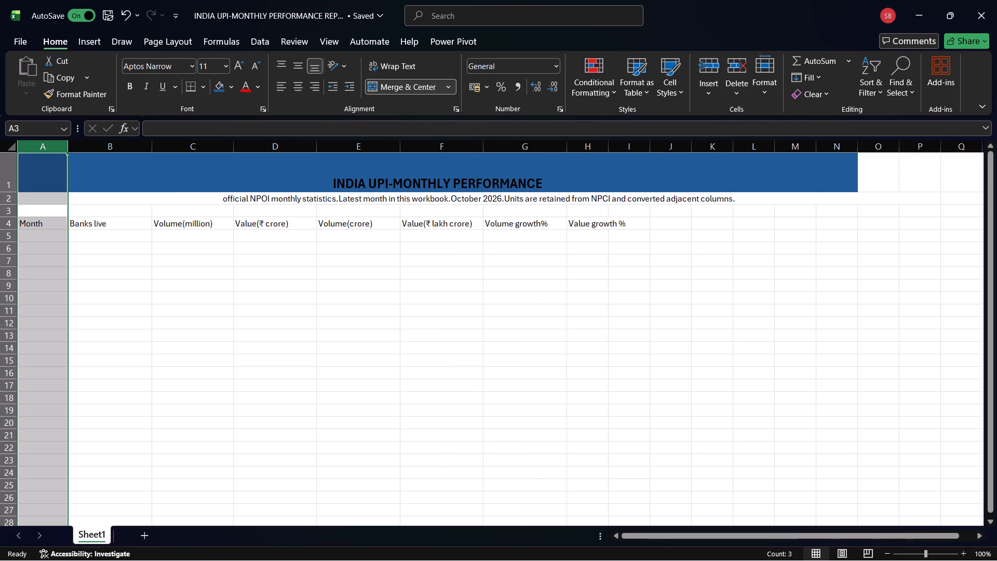
pyautogui.moveTo(608, 148); pyautogui.dragTo(643, 143)
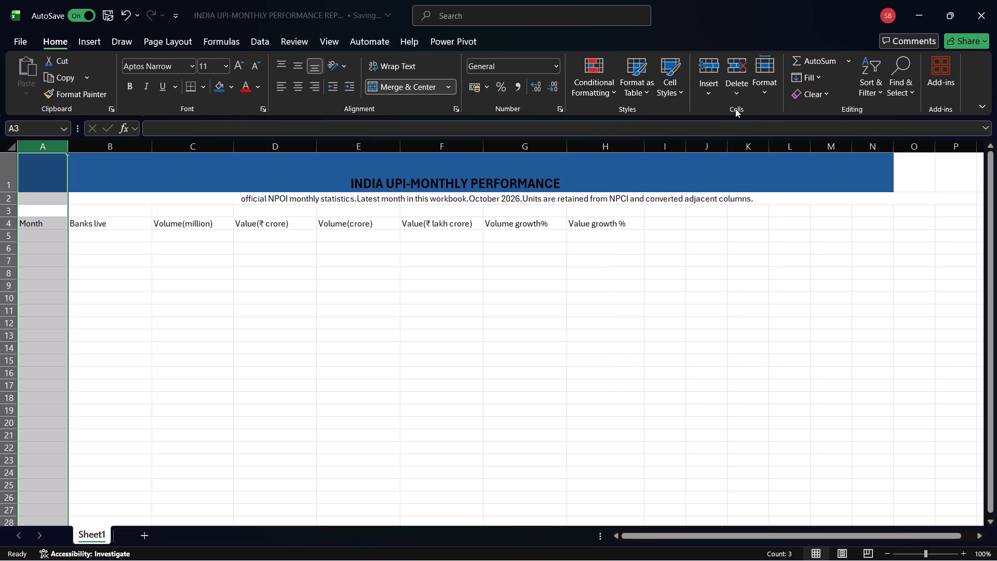
# Unmerge the title cells A1:N1.
pyautogui.click(871, 171)
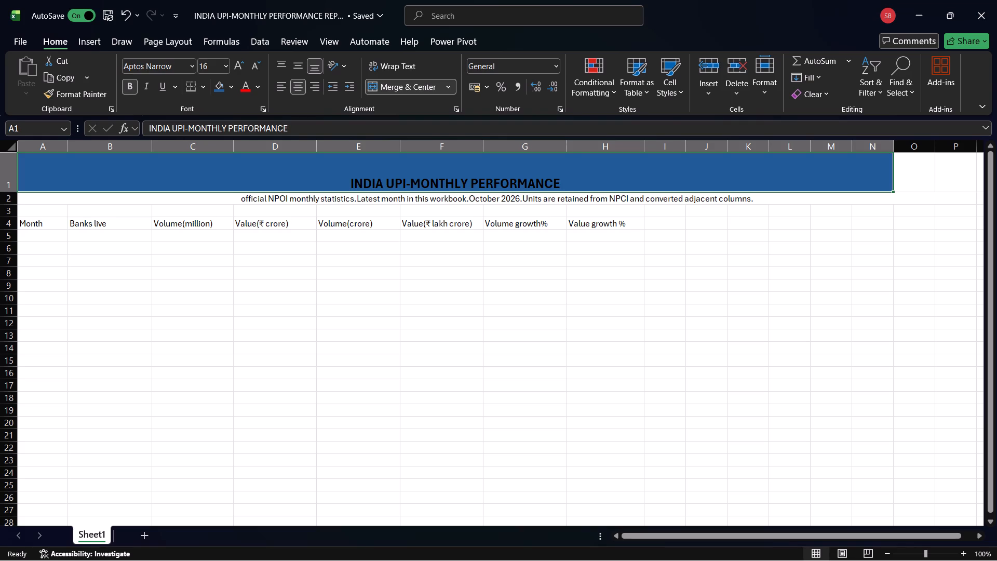
pyautogui.moveTo(893, 191); pyautogui.dragTo(790, 189)
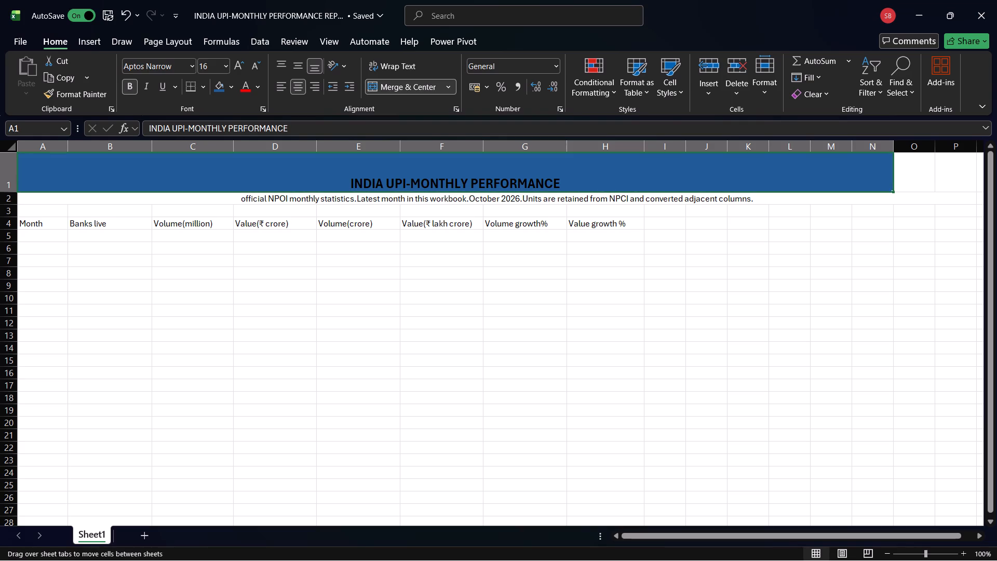
pyautogui.moveTo(790, 189); pyautogui.dragTo(771, 187)
pyautogui.click(416, 89)
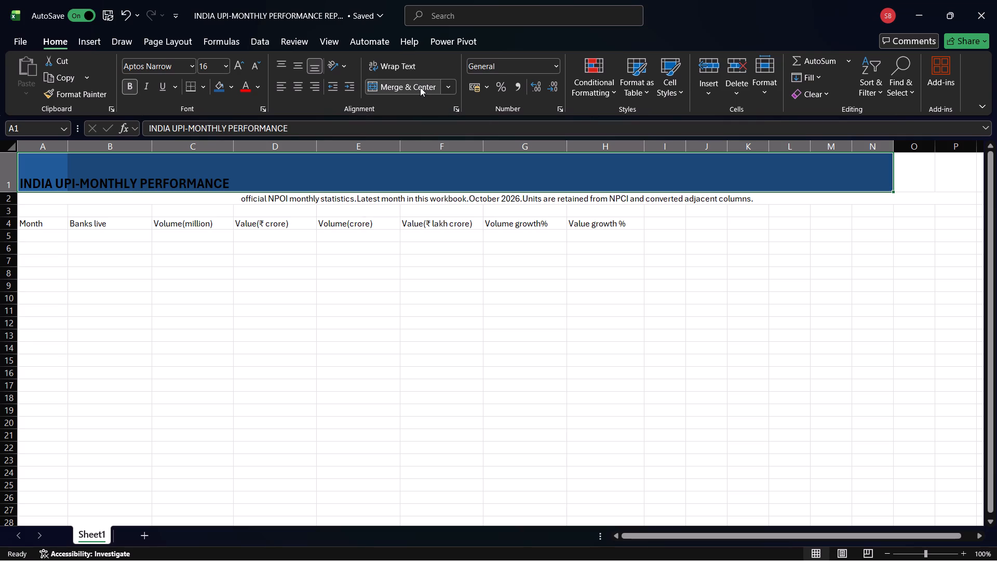
pyautogui.click(446, 81)
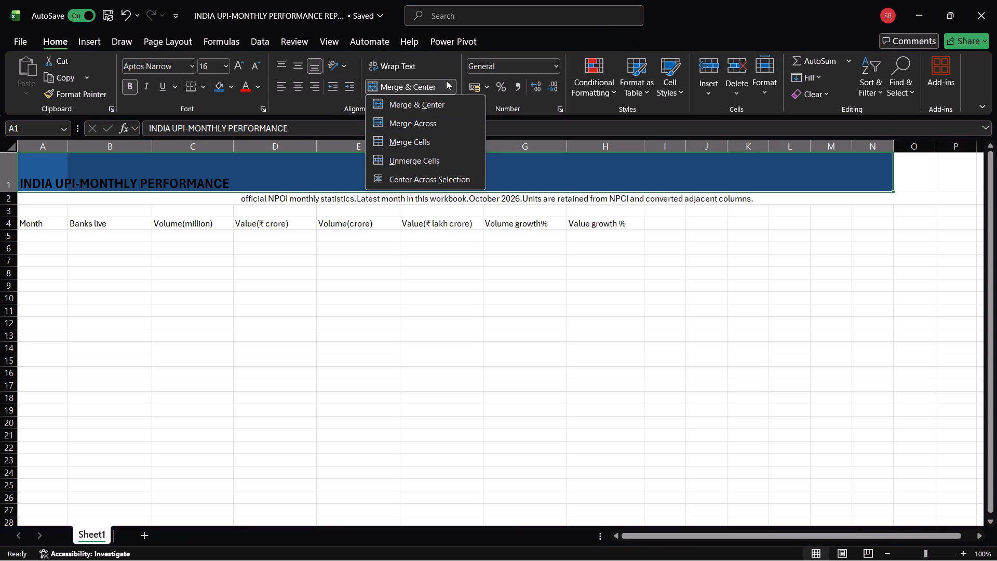
pyautogui.click(438, 162)
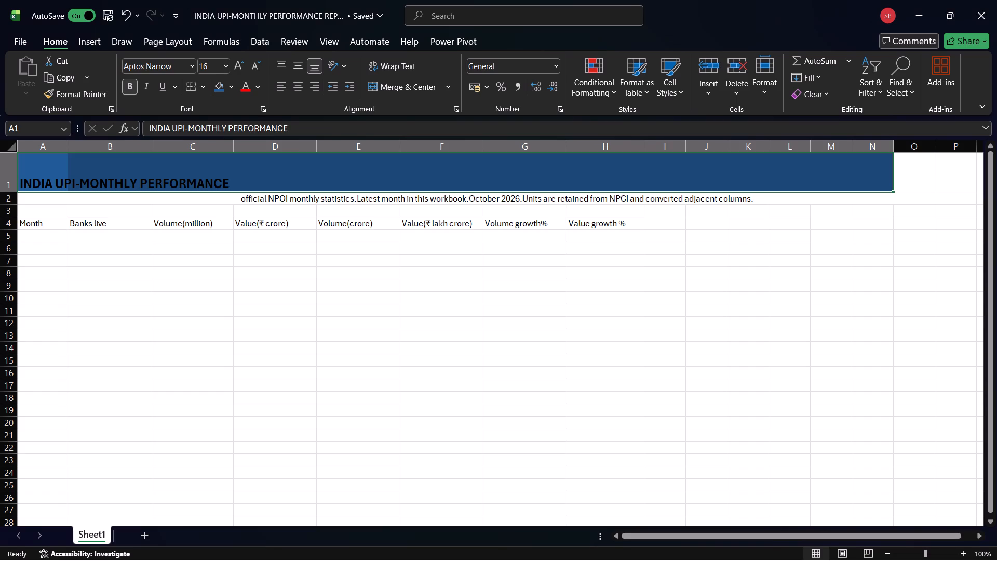
pyautogui.click(429, 166)
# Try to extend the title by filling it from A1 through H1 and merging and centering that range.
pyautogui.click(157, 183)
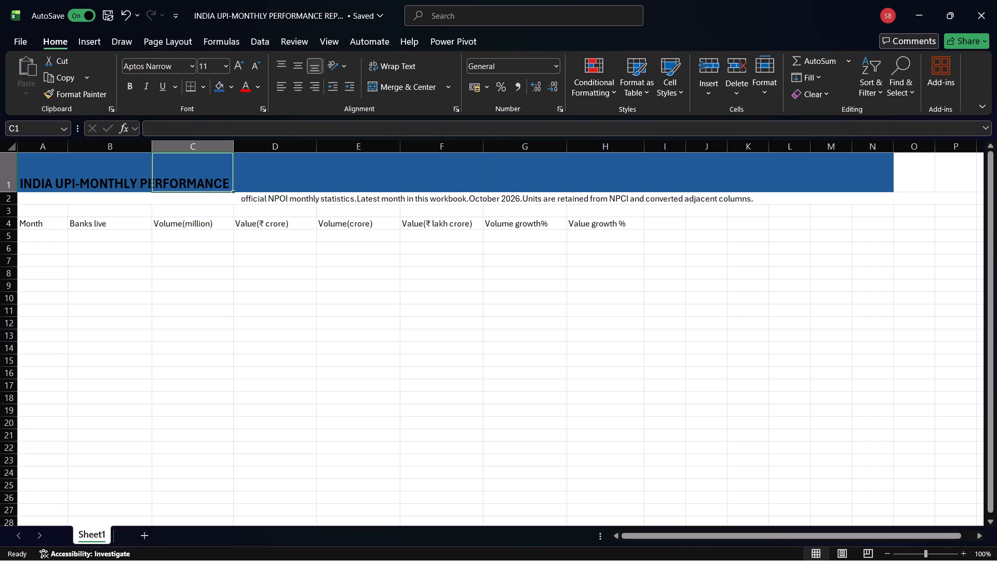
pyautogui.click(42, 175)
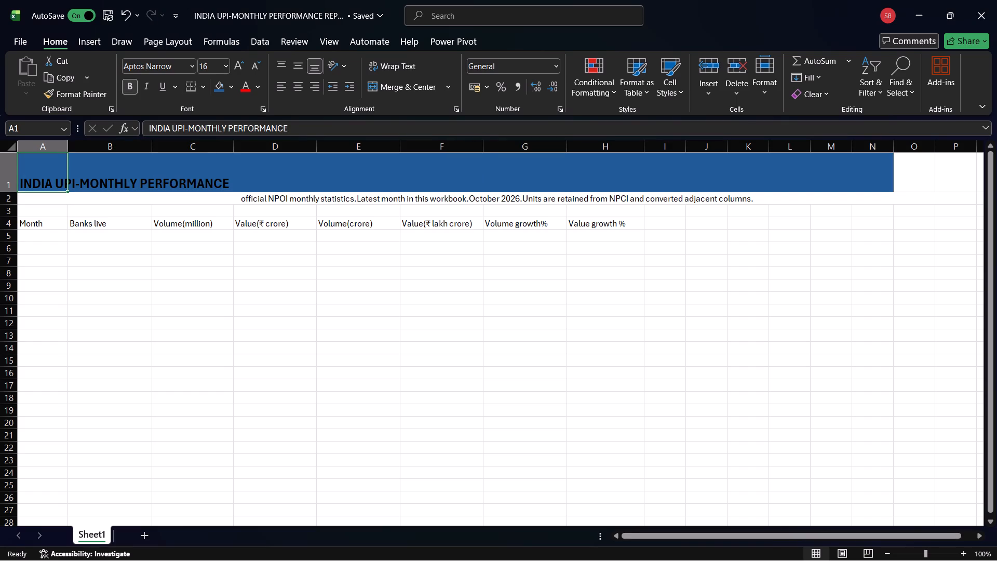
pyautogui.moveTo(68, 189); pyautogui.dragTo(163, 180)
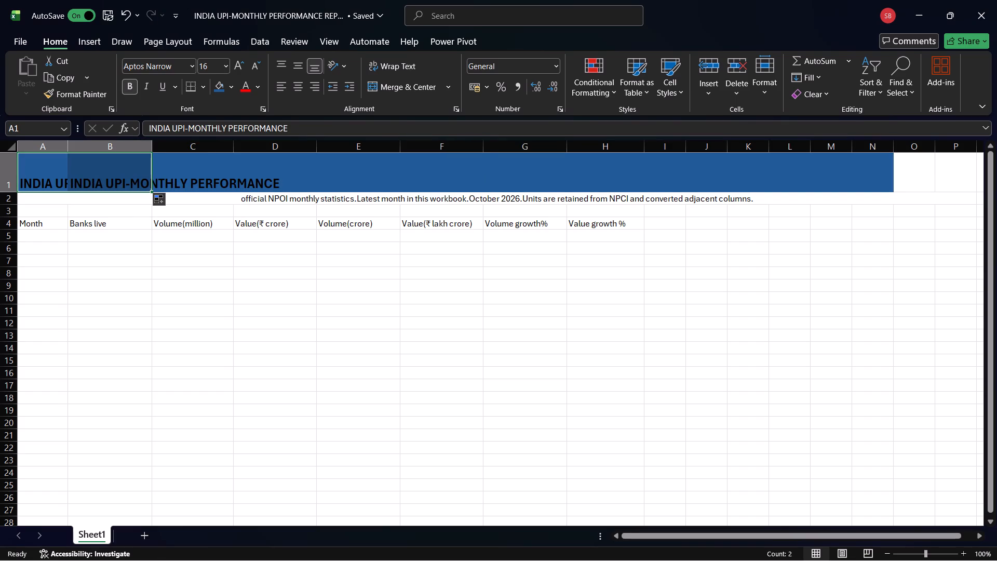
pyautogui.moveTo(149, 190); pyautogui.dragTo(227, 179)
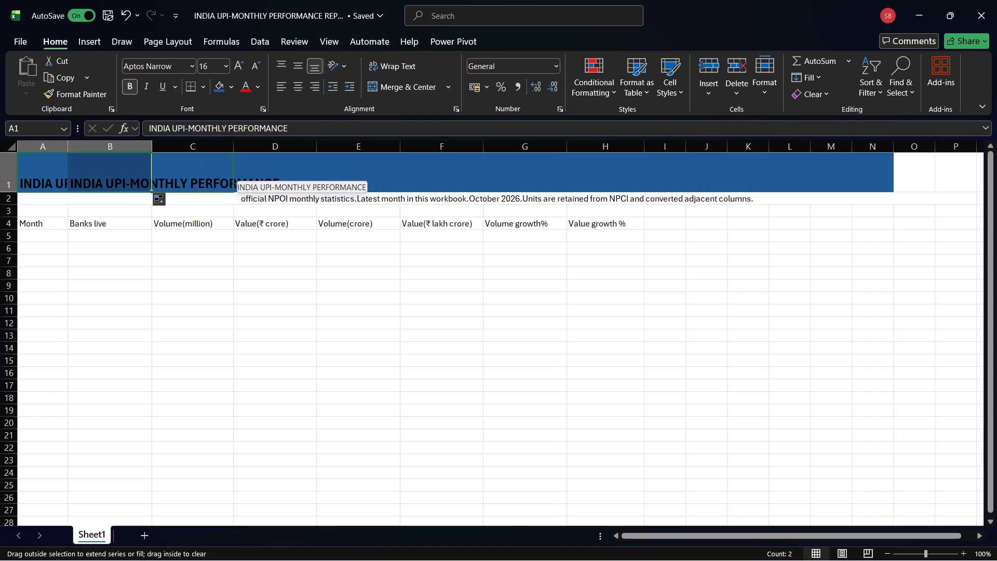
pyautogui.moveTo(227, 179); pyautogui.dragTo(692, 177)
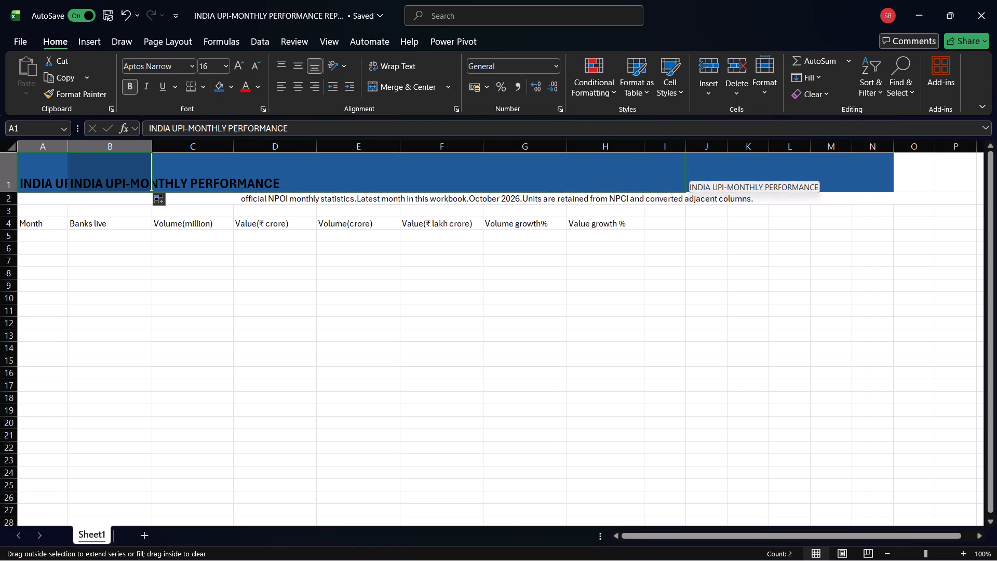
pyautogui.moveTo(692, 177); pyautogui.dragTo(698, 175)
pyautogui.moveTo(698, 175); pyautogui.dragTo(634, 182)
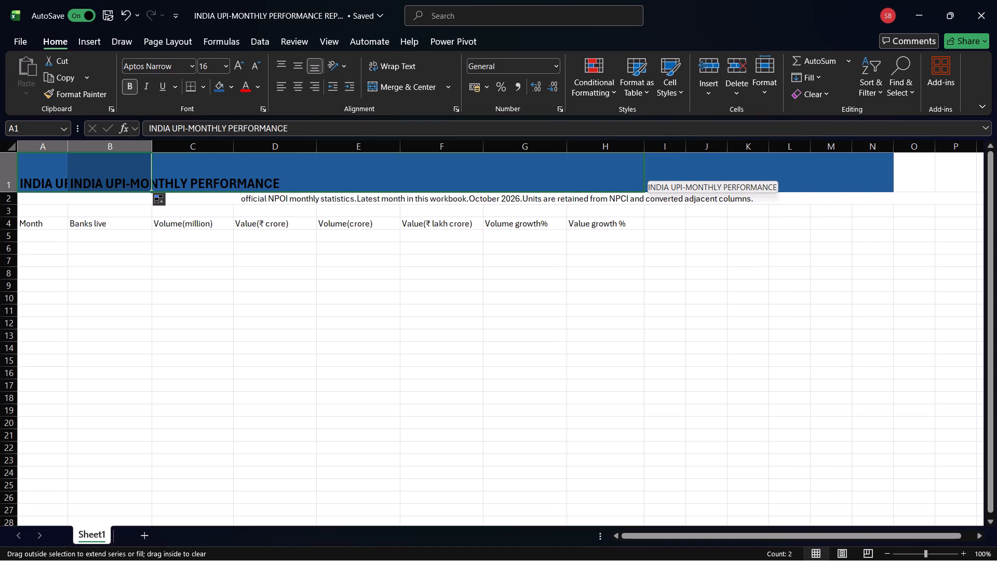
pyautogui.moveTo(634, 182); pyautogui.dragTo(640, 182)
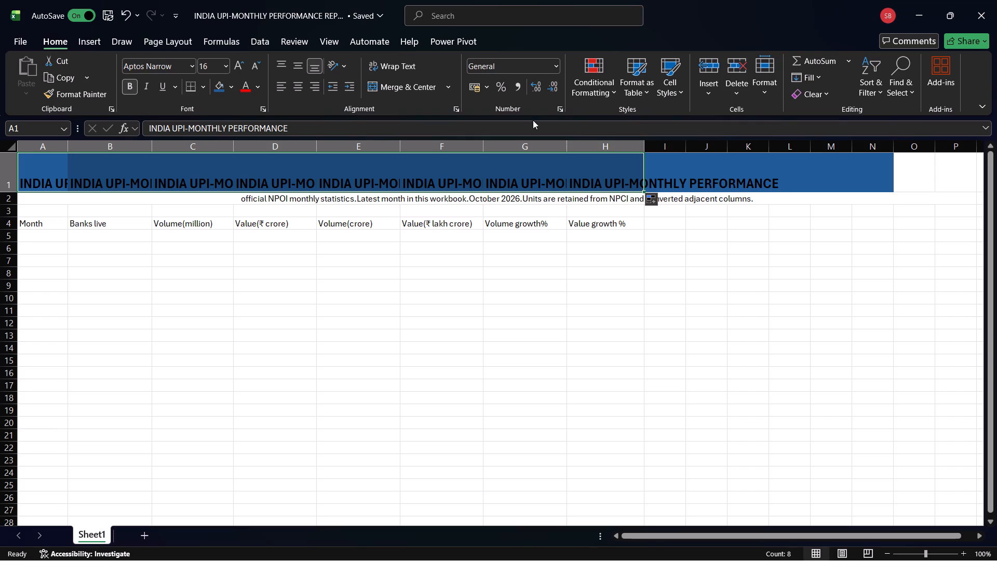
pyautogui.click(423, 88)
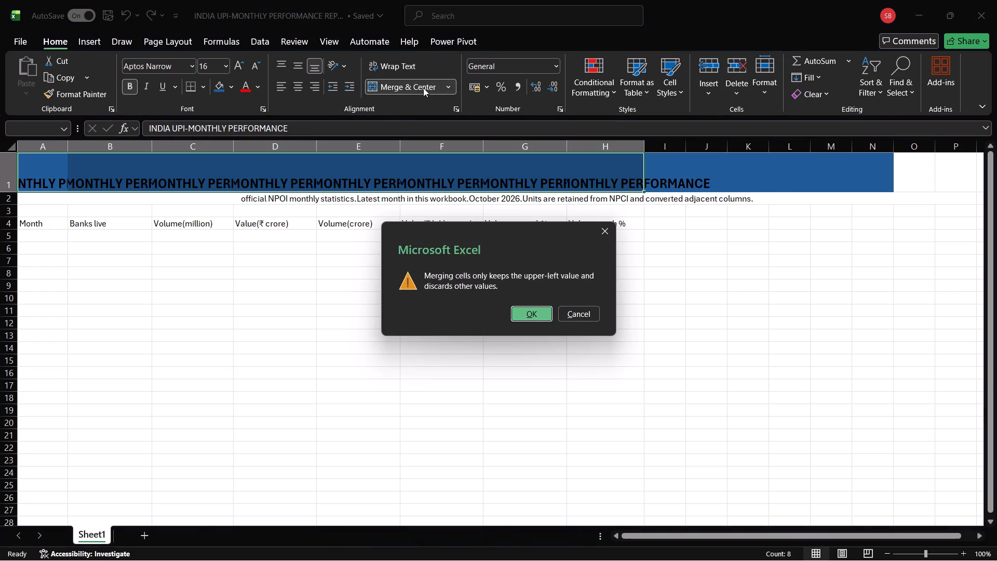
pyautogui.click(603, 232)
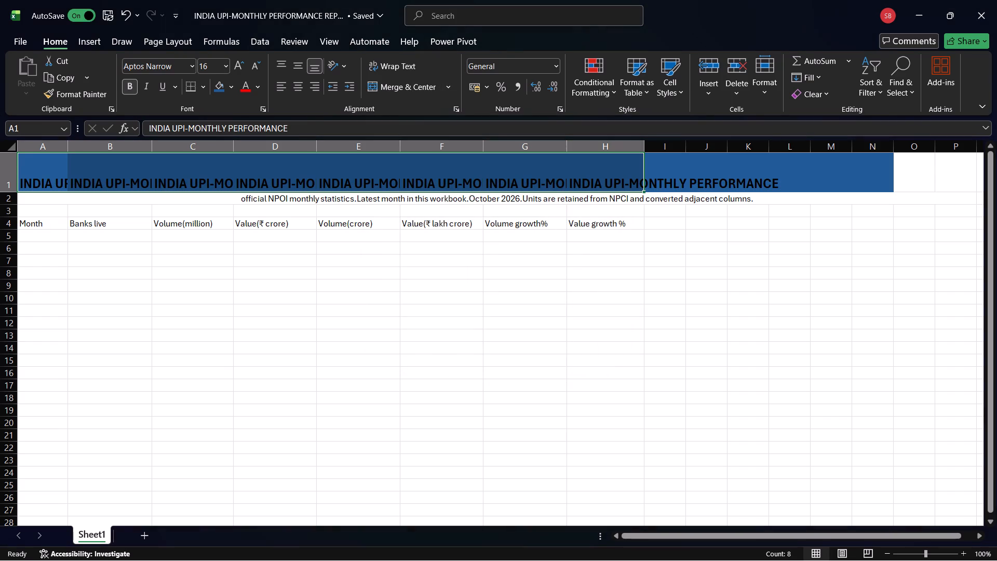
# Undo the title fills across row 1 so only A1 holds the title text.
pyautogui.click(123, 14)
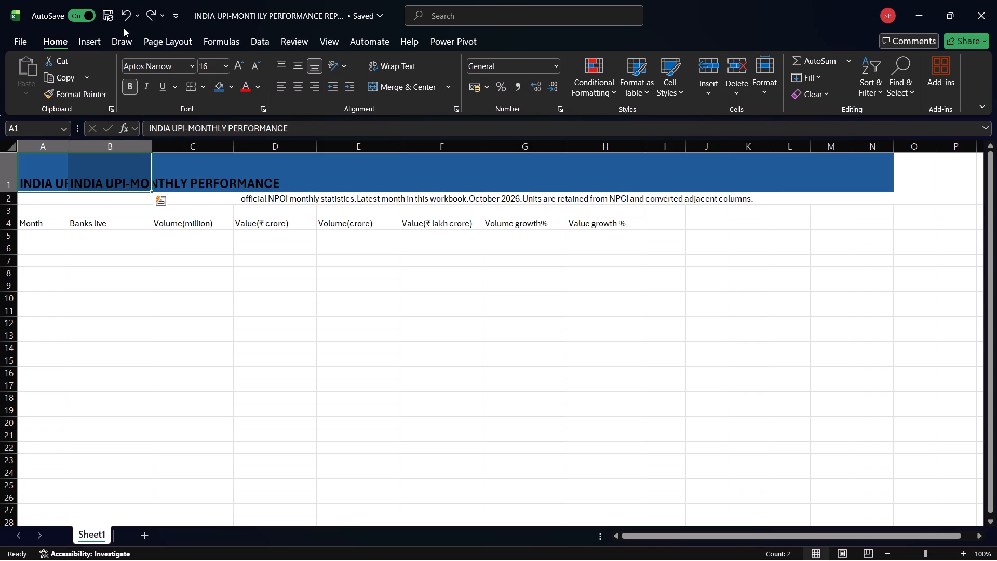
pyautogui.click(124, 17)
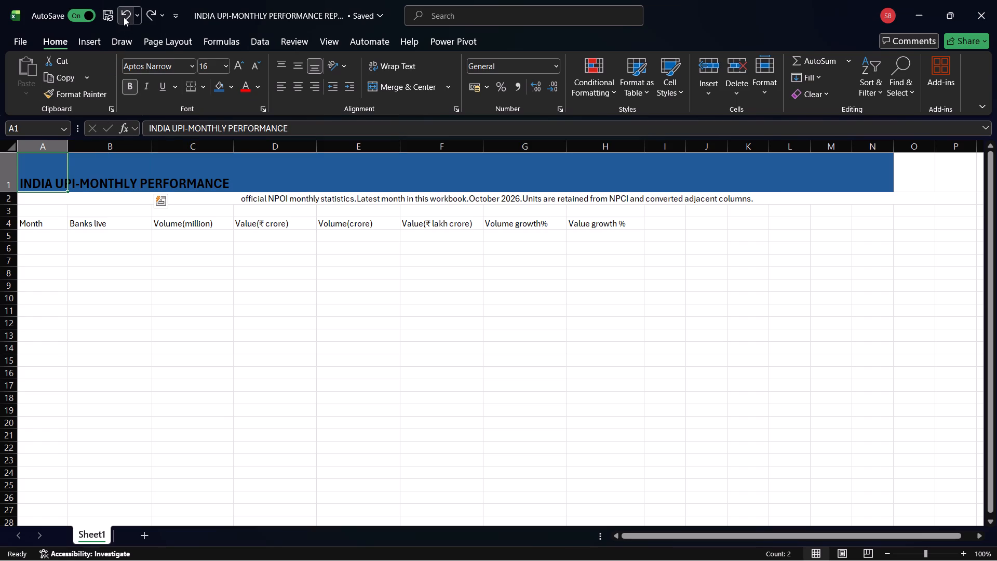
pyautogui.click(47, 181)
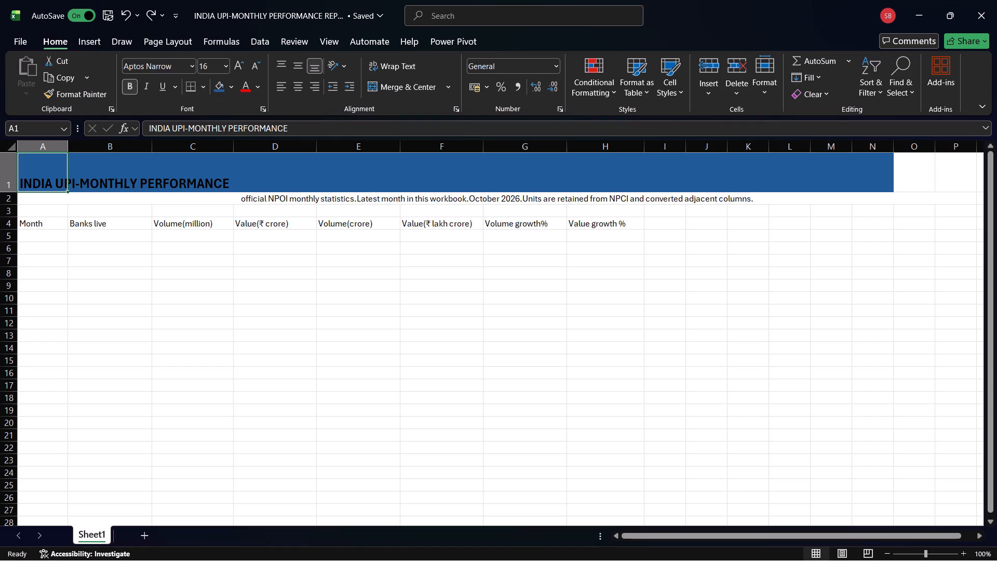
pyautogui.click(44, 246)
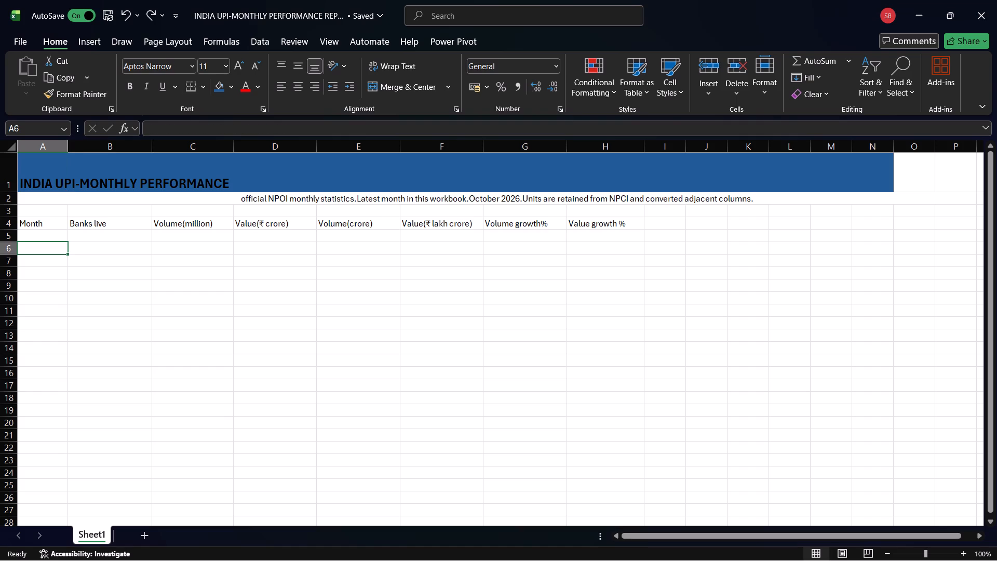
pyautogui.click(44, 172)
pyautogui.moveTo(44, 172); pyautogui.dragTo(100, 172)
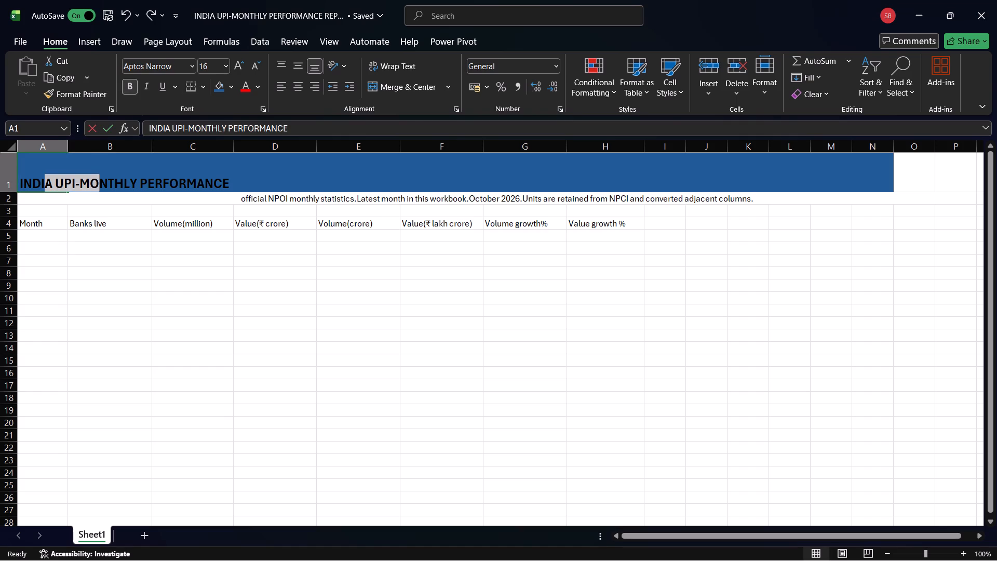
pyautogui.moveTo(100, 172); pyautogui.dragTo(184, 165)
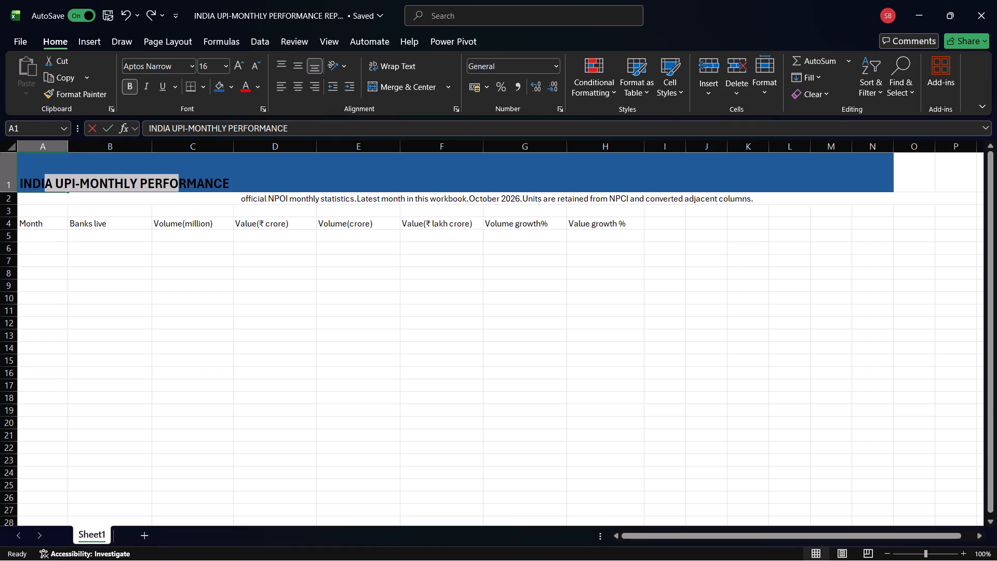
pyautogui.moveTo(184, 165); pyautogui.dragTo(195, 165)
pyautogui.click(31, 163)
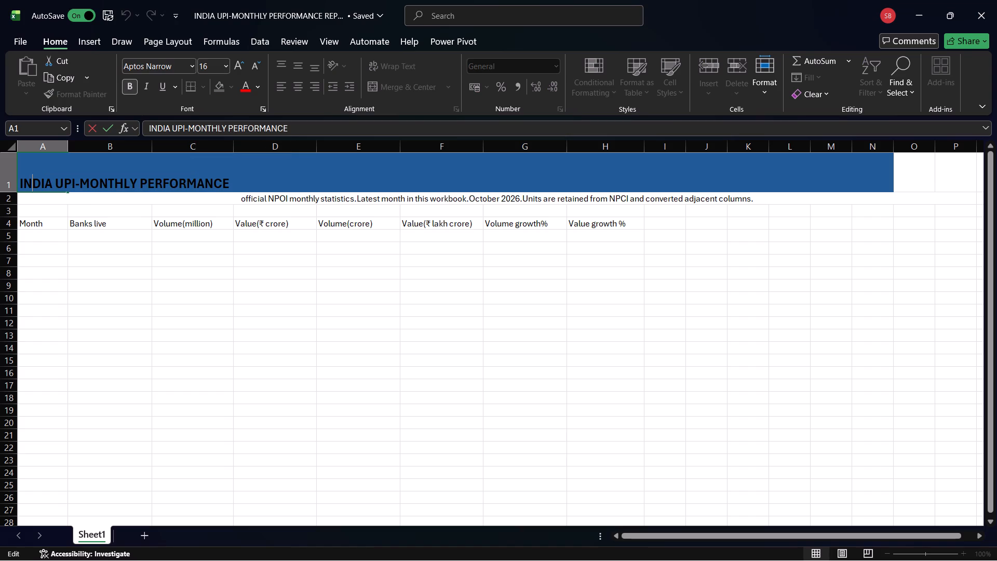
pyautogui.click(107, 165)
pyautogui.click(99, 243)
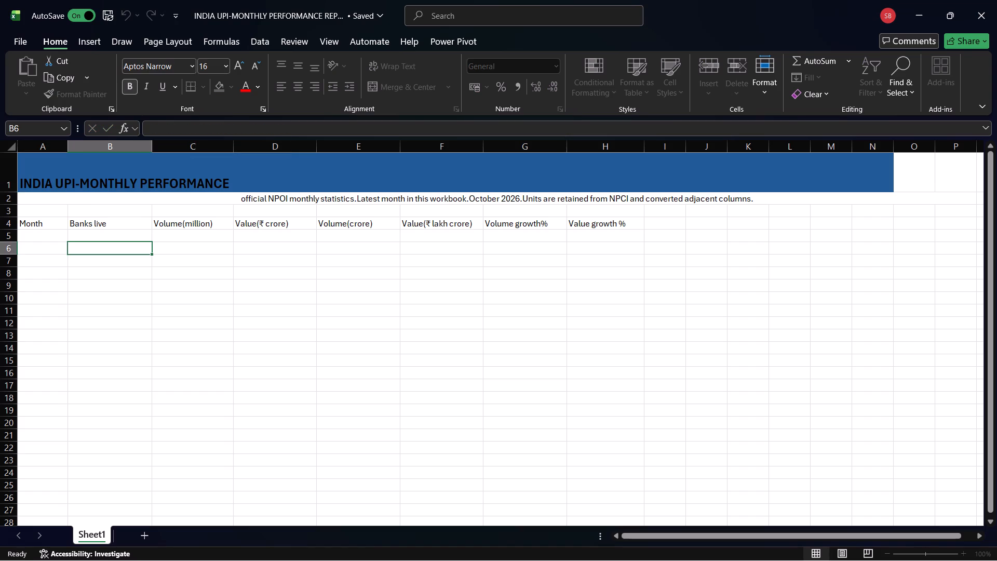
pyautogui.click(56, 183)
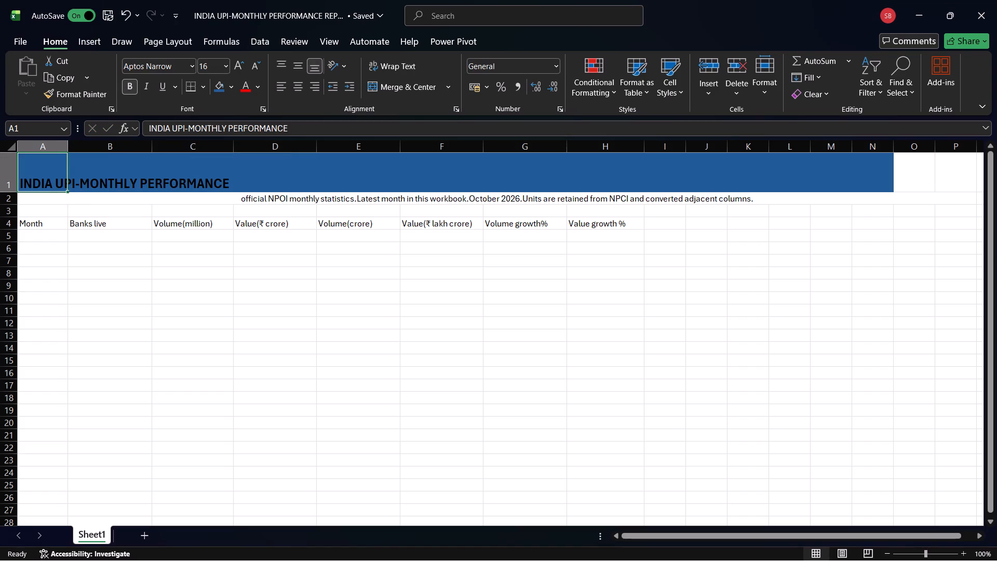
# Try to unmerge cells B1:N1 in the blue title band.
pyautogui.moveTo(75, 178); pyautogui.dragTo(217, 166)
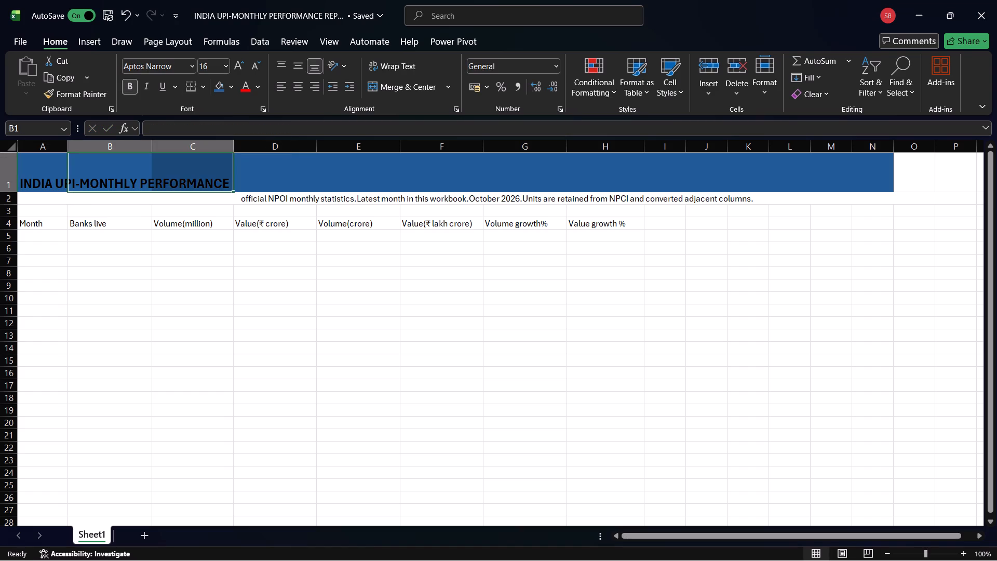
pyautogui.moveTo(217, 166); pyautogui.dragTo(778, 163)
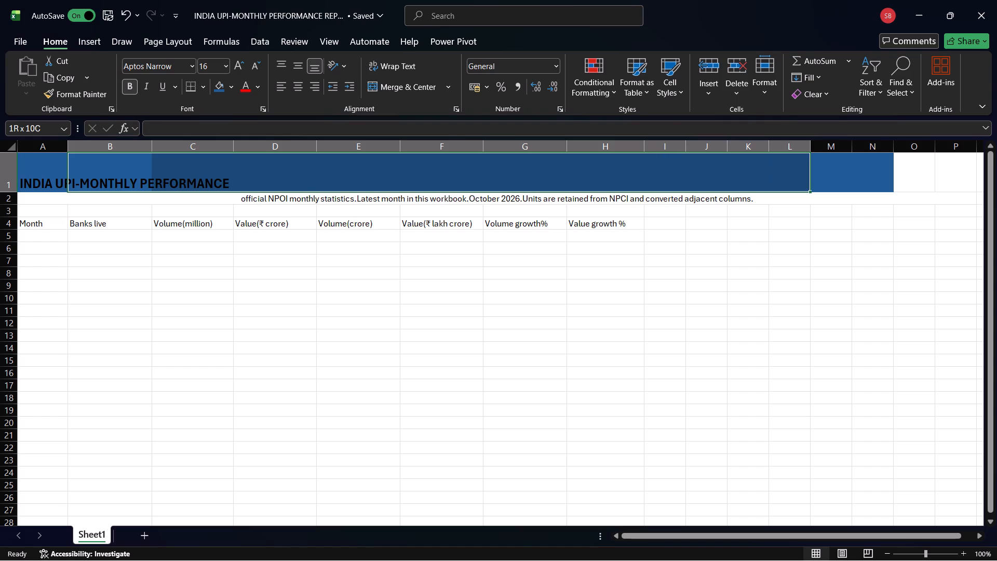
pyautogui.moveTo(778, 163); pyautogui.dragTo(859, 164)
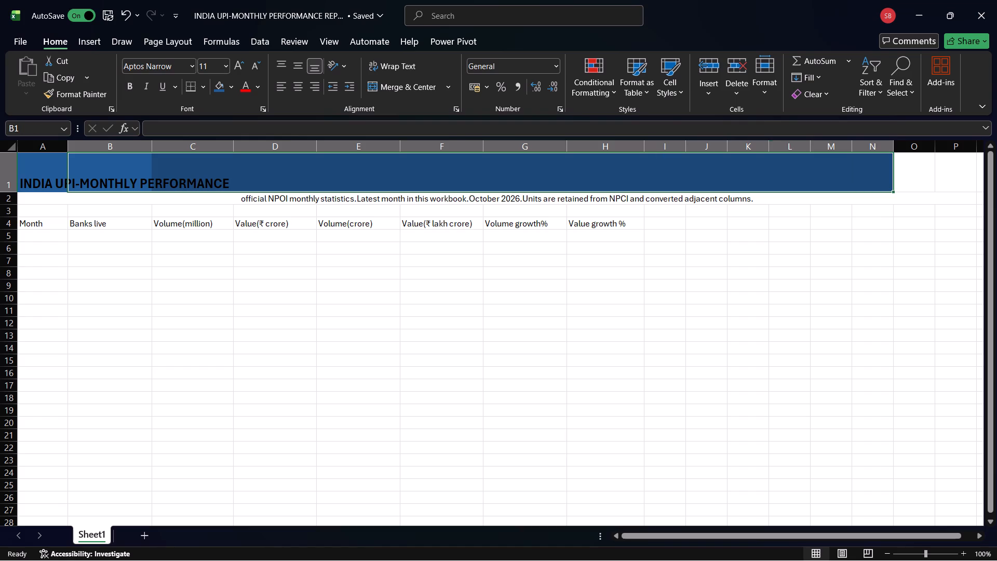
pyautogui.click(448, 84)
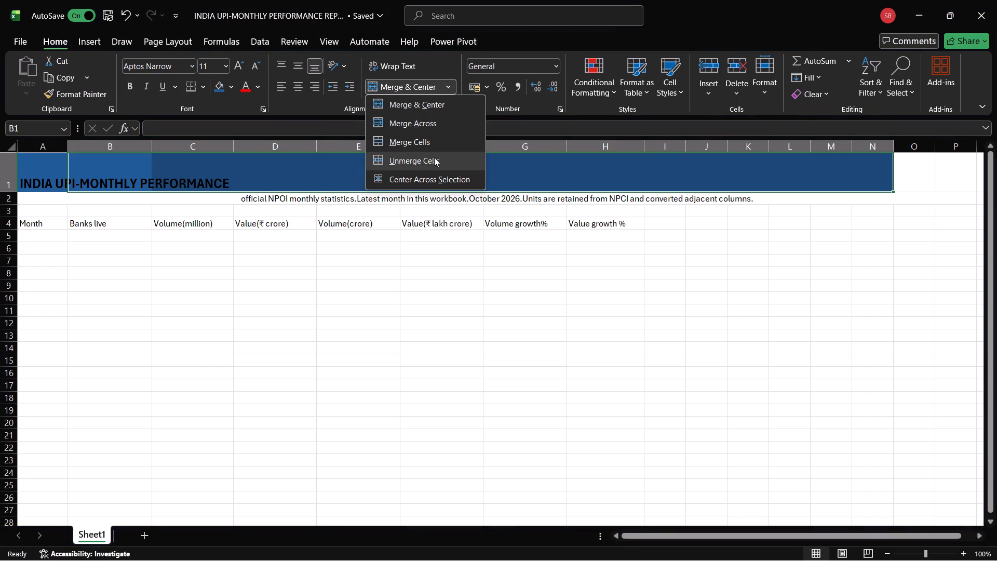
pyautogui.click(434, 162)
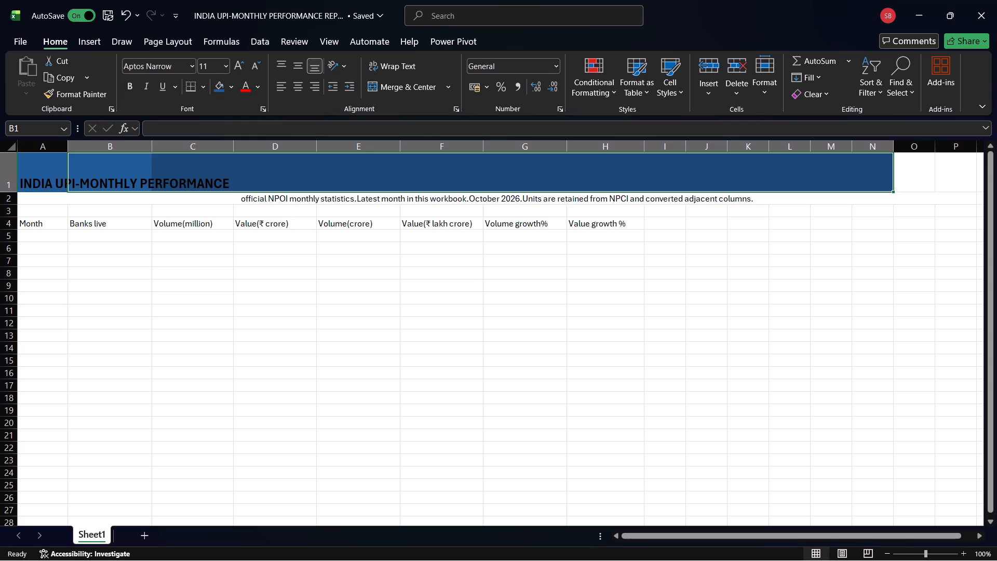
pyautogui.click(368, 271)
# Merge and center the title "INDIA UPI-MONTHLY PERFORMANCE" across cells A1:I1.
pyautogui.click(57, 179)
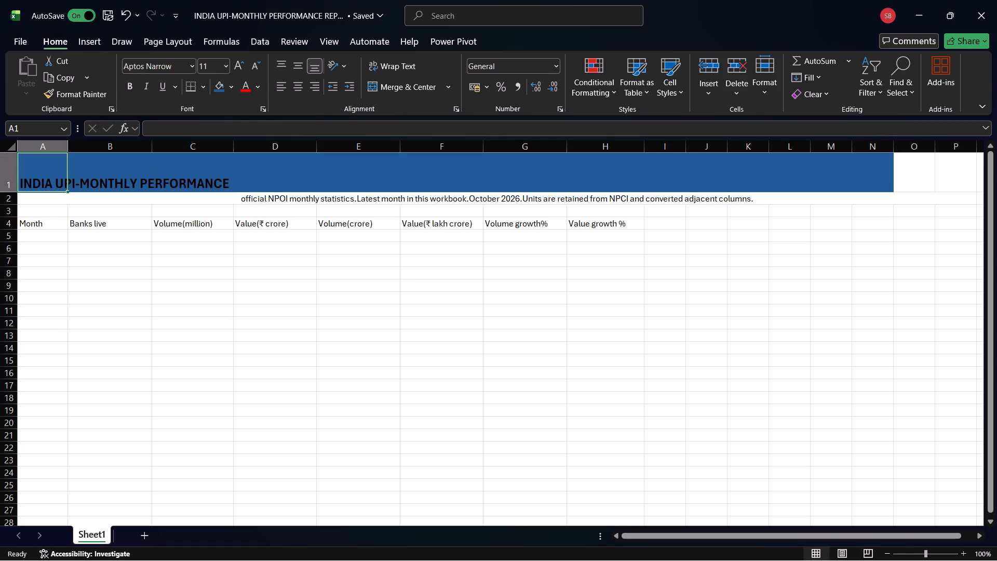
pyautogui.moveTo(57, 179); pyautogui.dragTo(300, 171)
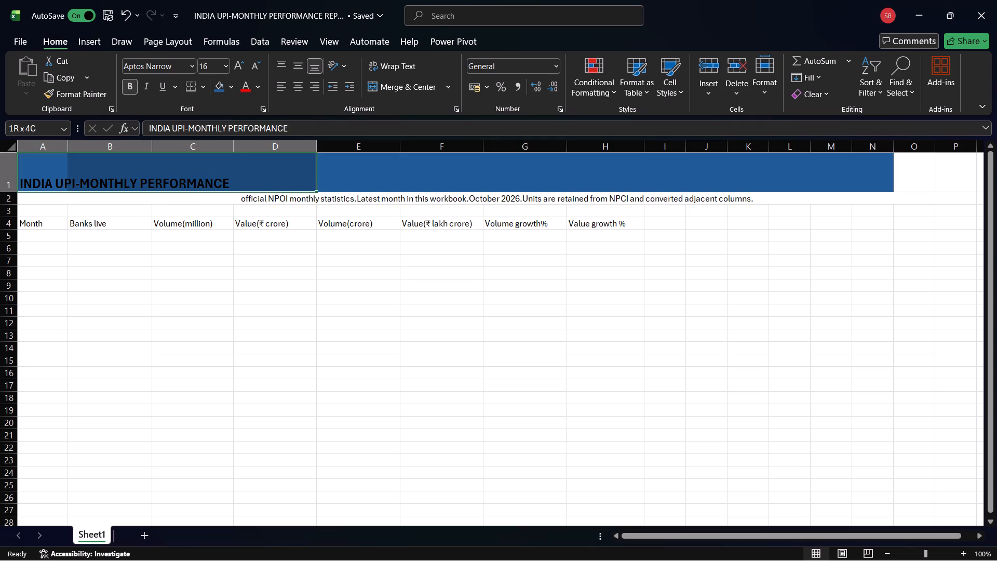
pyautogui.moveTo(300, 171); pyautogui.dragTo(604, 176)
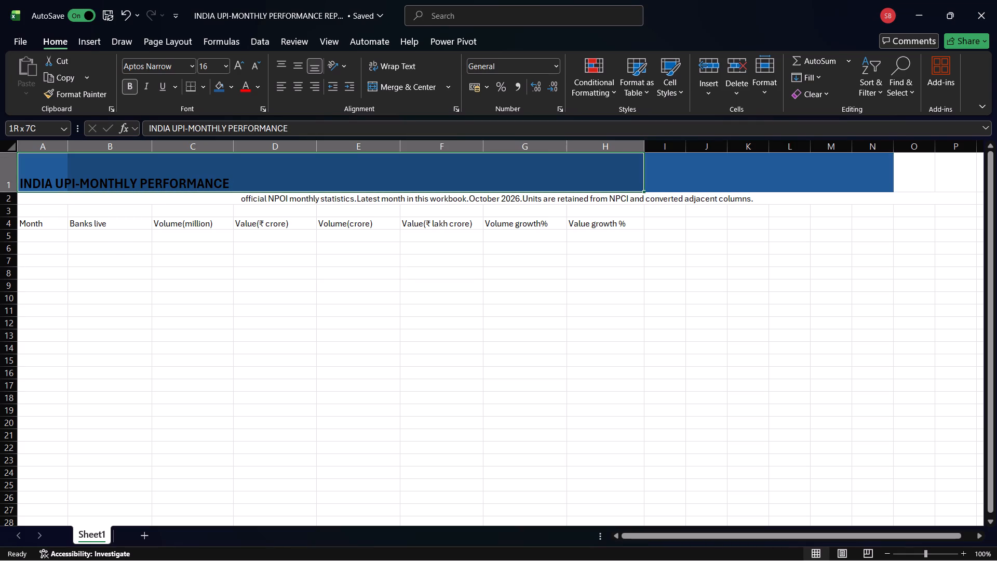
pyautogui.moveTo(604, 176); pyautogui.dragTo(665, 175)
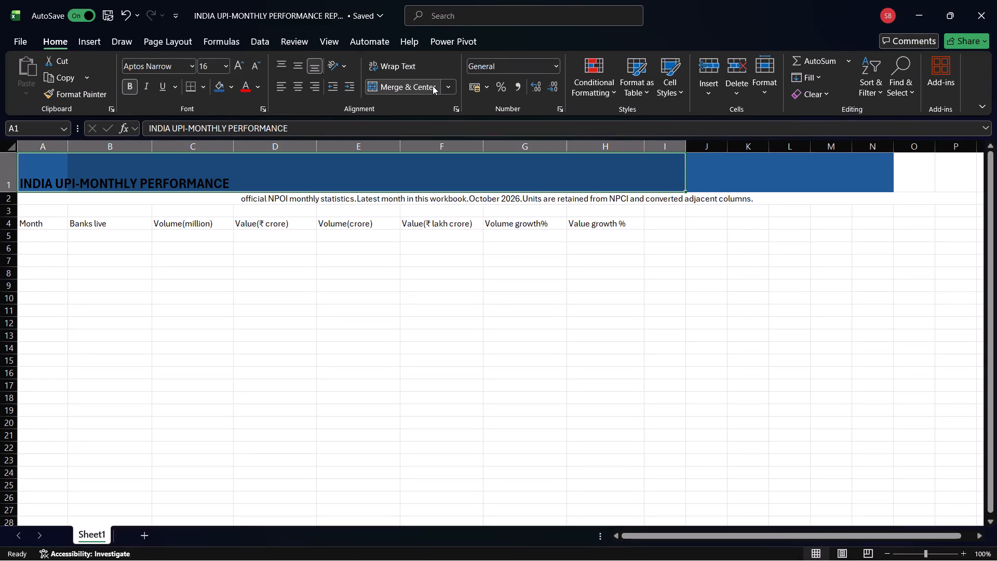
pyautogui.click(427, 86)
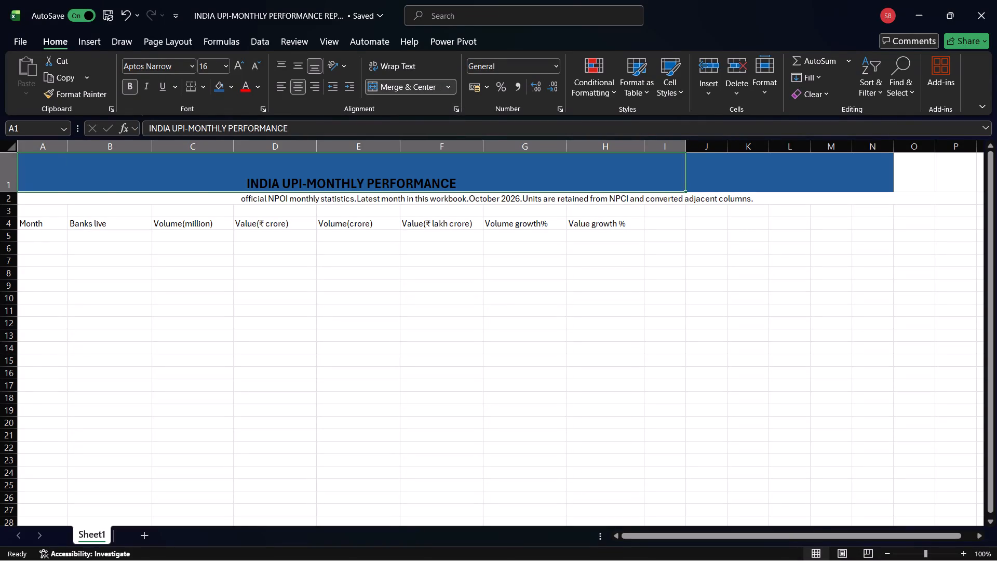
# Remove the blue fill from the leftover banner cells J1:N1 by setting them to no fill.
pyautogui.click(724, 176)
pyautogui.moveTo(714, 176); pyautogui.dragTo(869, 171)
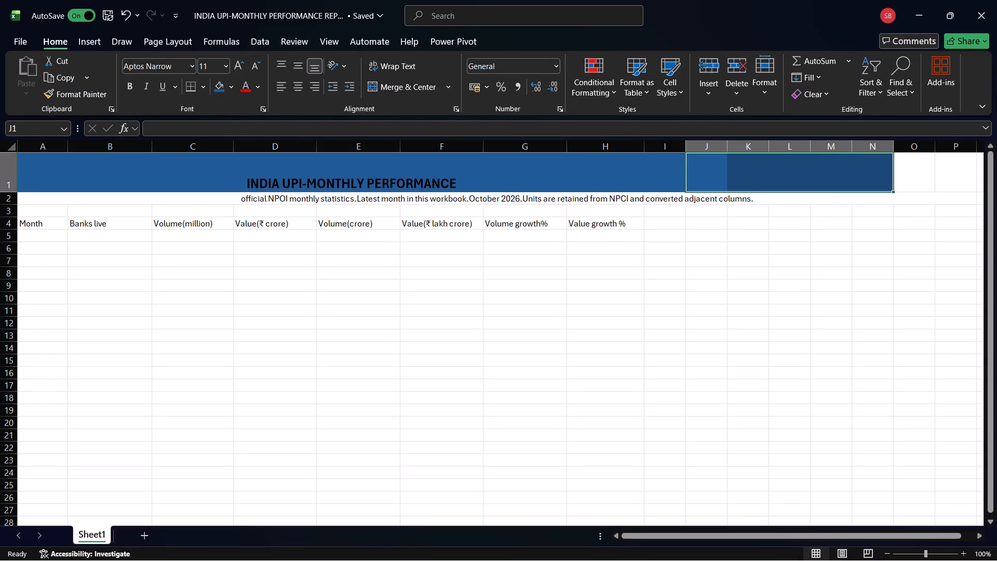
pyautogui.click(234, 83)
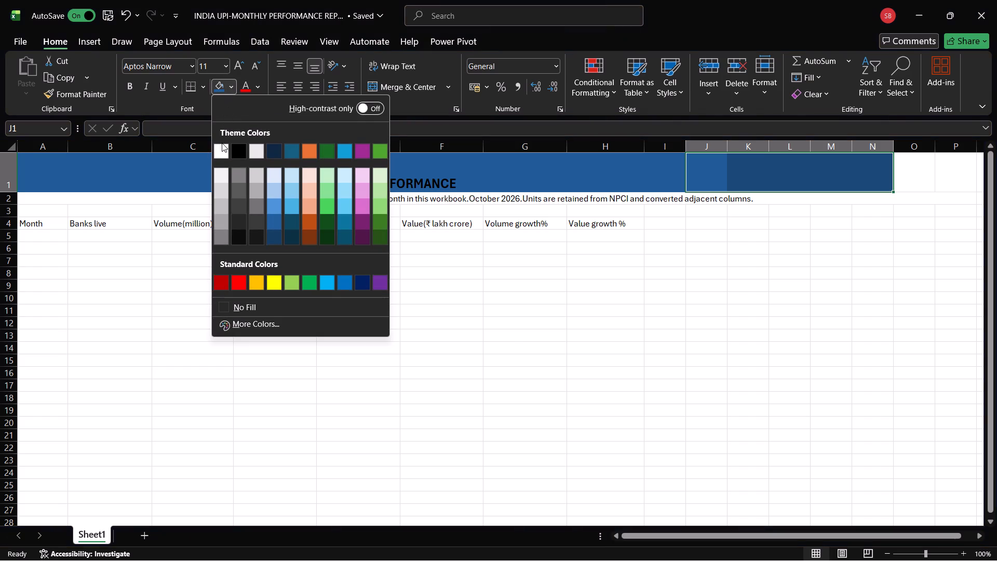
pyautogui.click(227, 306)
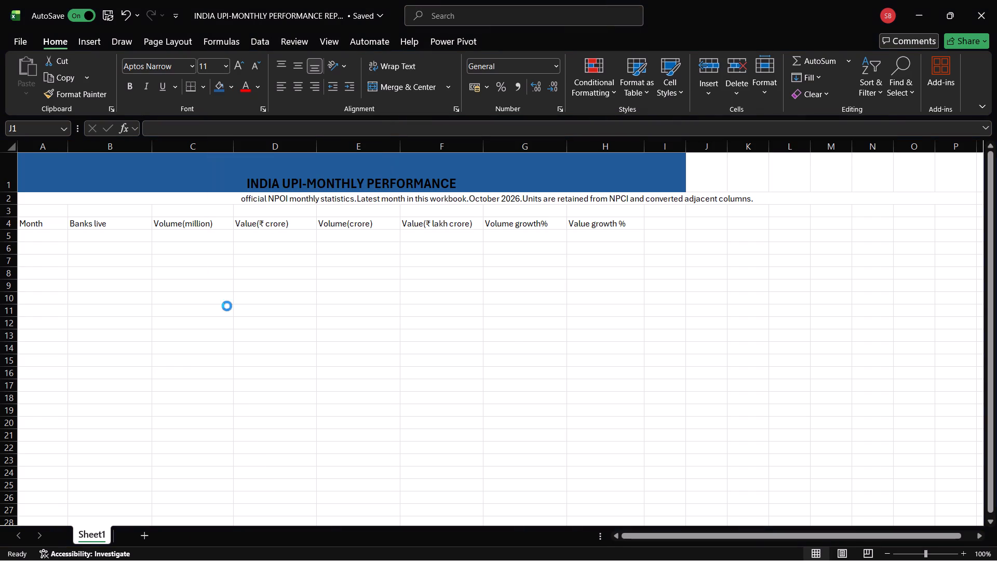
pyautogui.click(500, 304)
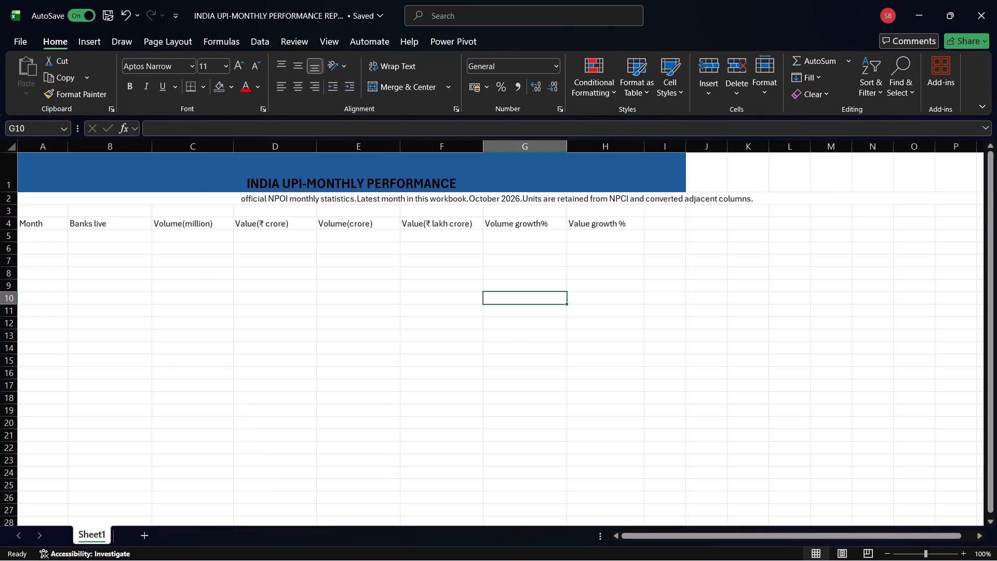
# Unmerge the row 2 subtitle cells A2:P2.
pyautogui.click(755, 198)
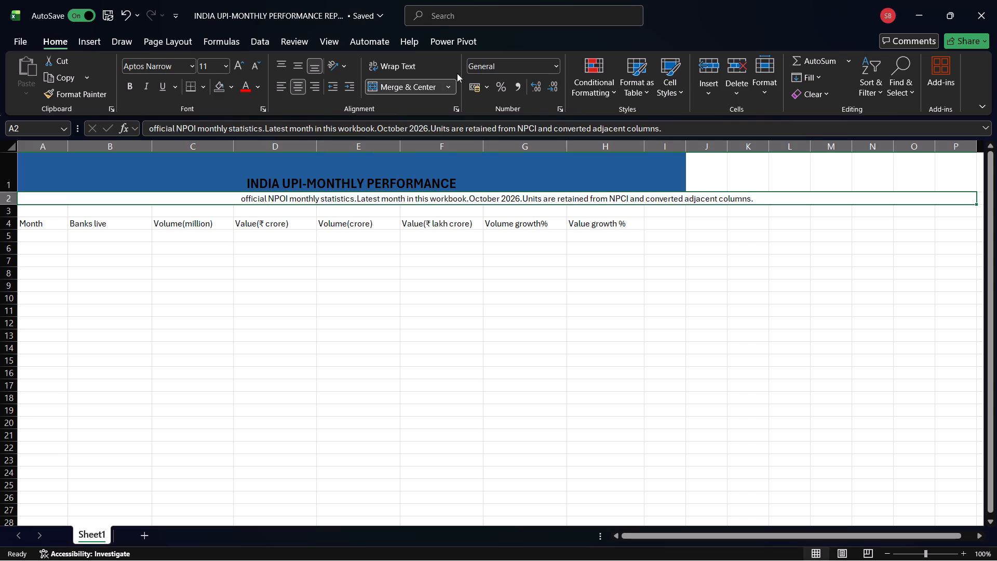
pyautogui.click(412, 88)
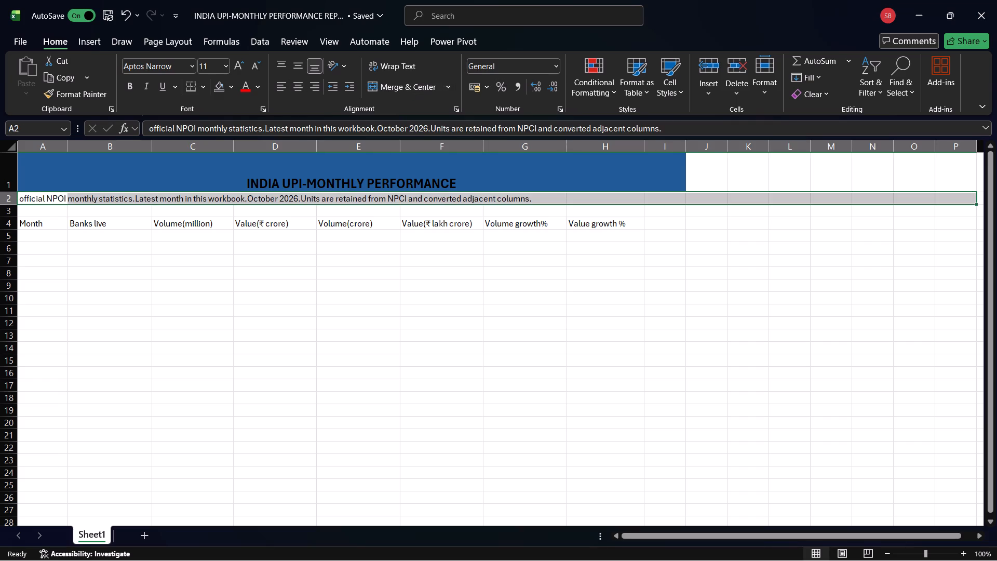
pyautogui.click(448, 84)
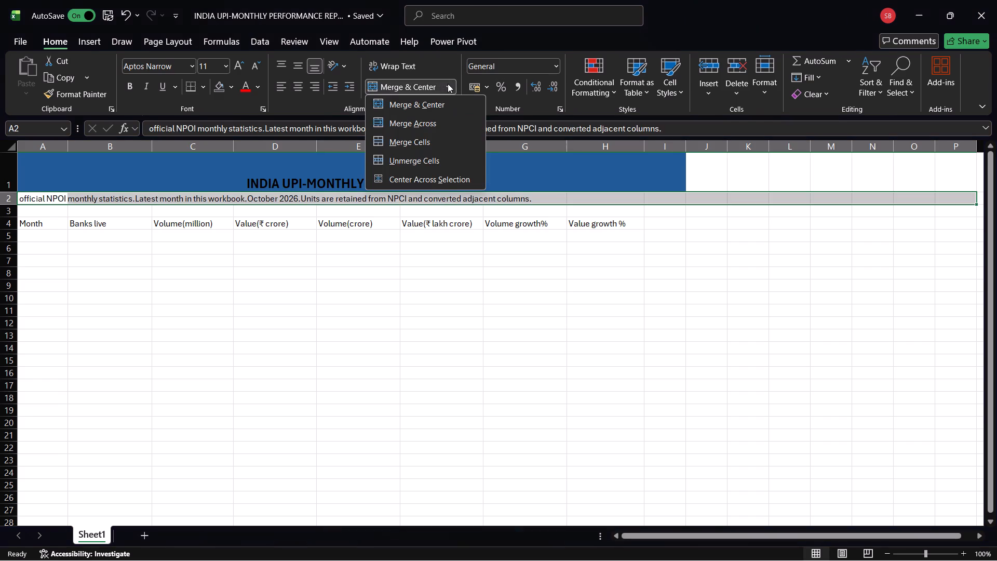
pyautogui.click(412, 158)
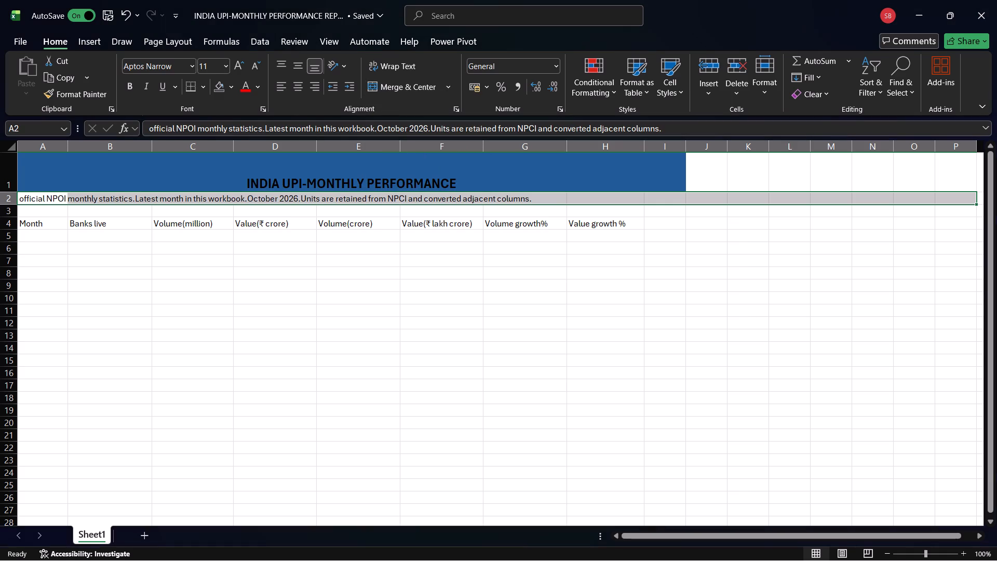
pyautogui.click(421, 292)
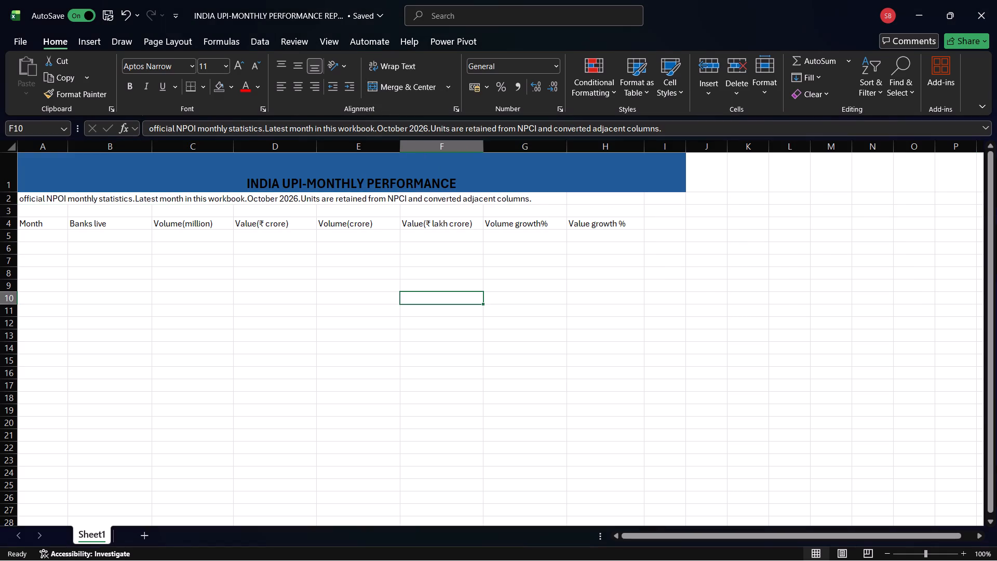
# Merge and center the row 2 subtitle across cells A2:I2 to match the title banner's width.
pyautogui.moveTo(32, 197); pyautogui.dragTo(91, 197)
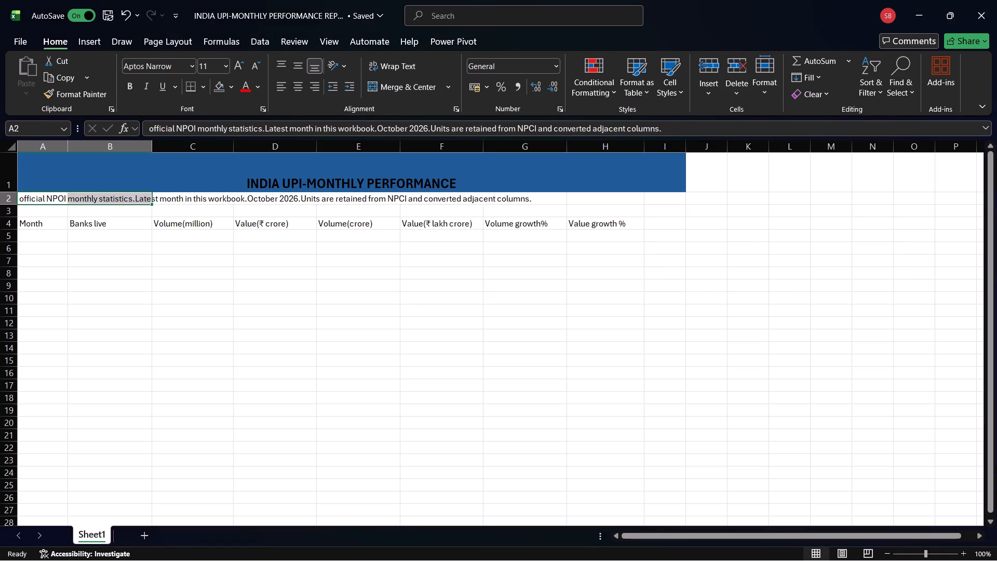
pyautogui.moveTo(91, 197); pyautogui.dragTo(475, 207)
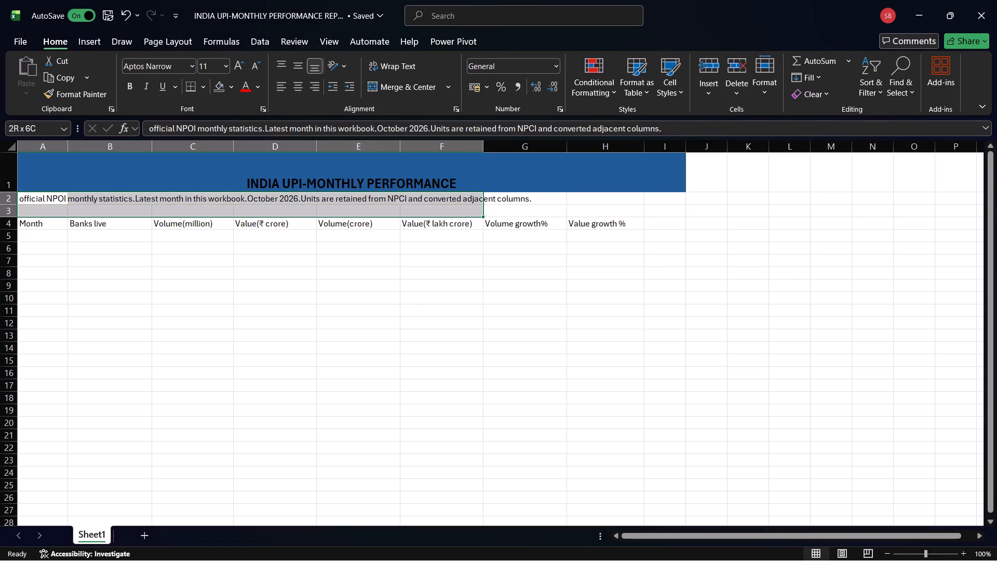
pyautogui.moveTo(475, 207); pyautogui.dragTo(631, 201)
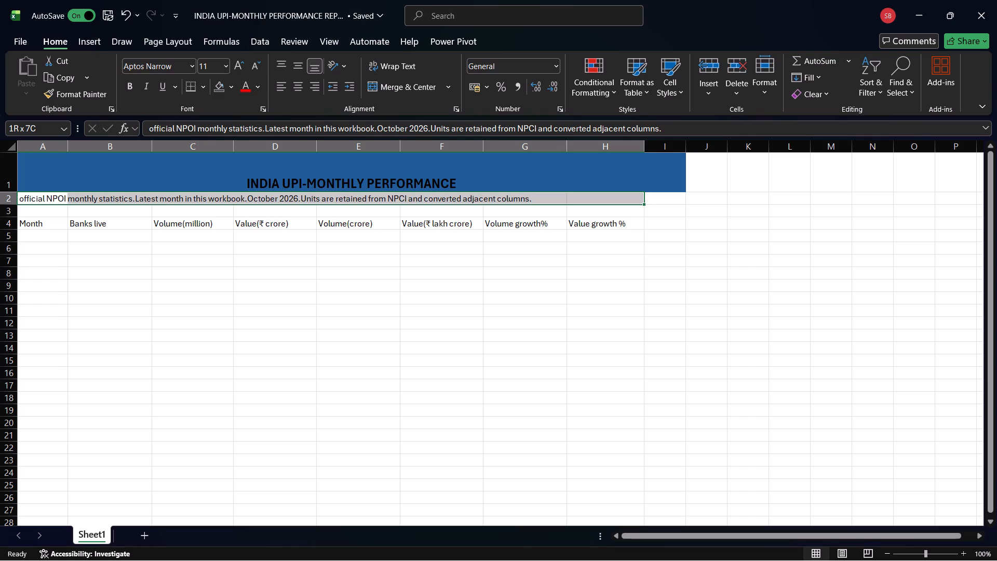
pyautogui.moveTo(631, 201); pyautogui.dragTo(656, 201)
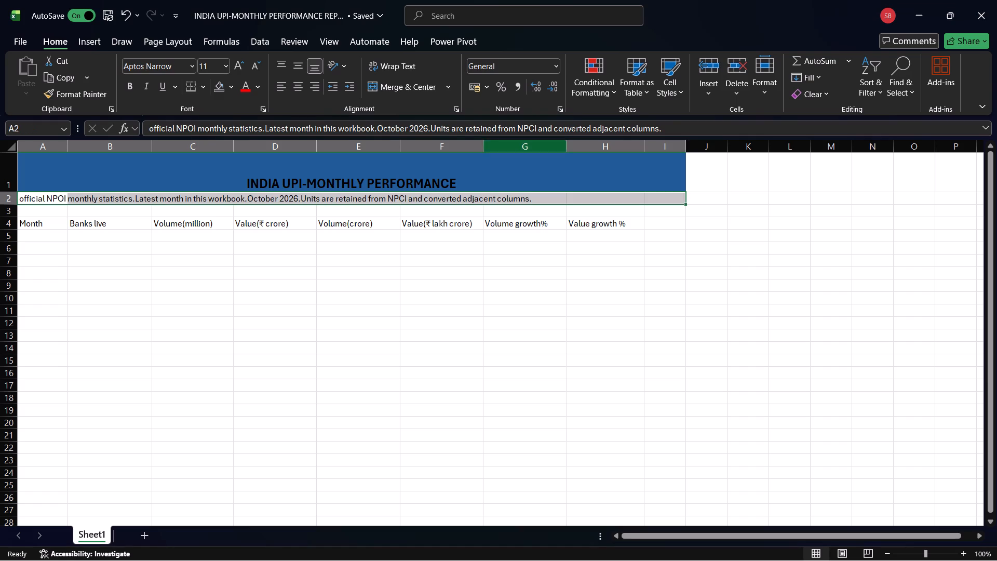
pyautogui.click(406, 83)
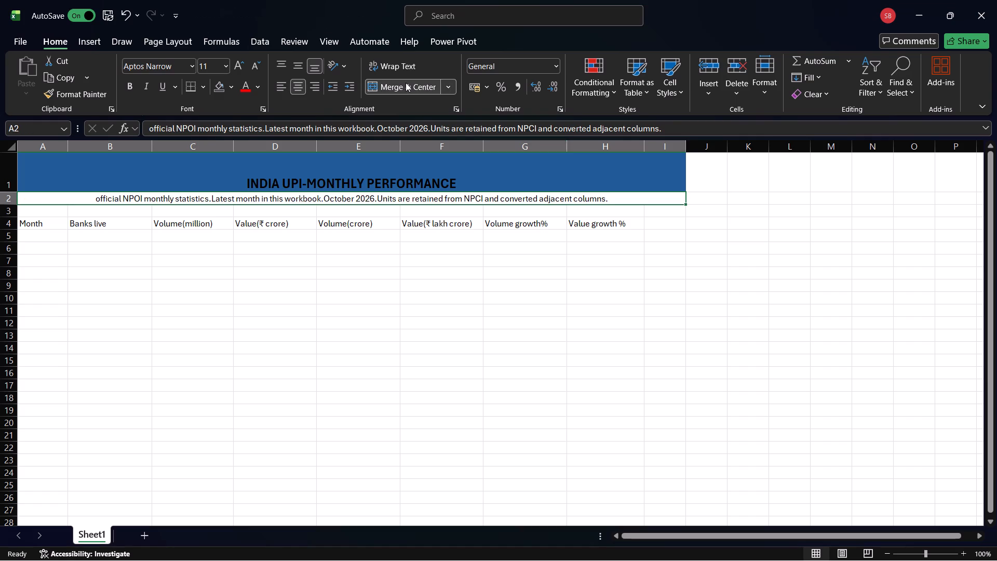
pyautogui.click(420, 269)
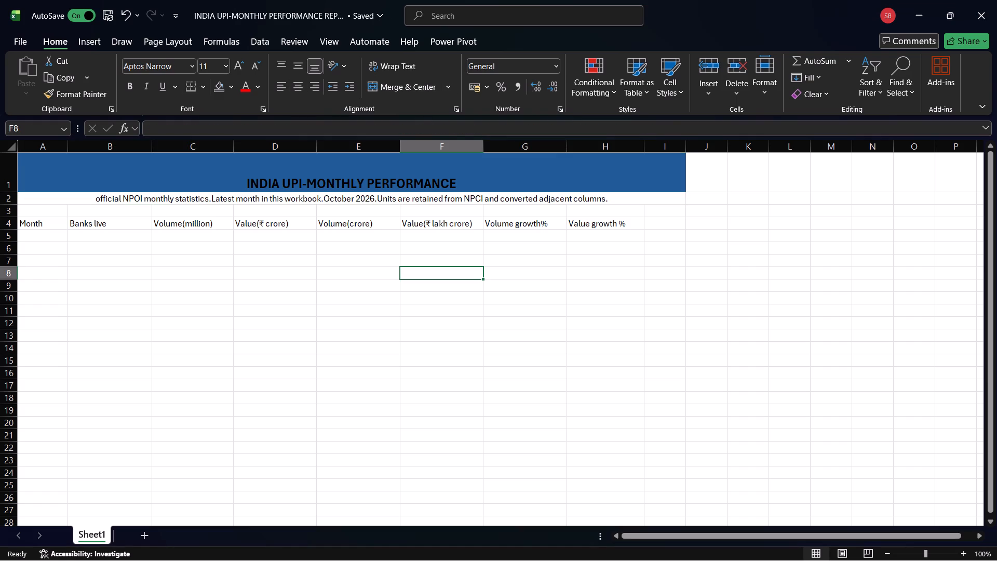
# Increase the height of header row 4 to about twice its size.
pyautogui.click(11, 225)
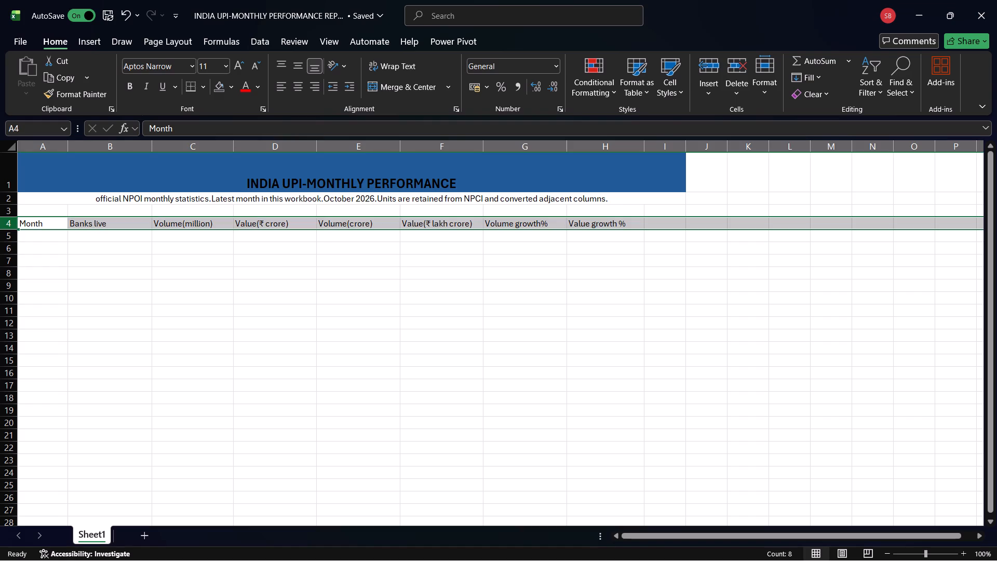
pyautogui.moveTo(11, 229); pyautogui.dragTo(11, 243)
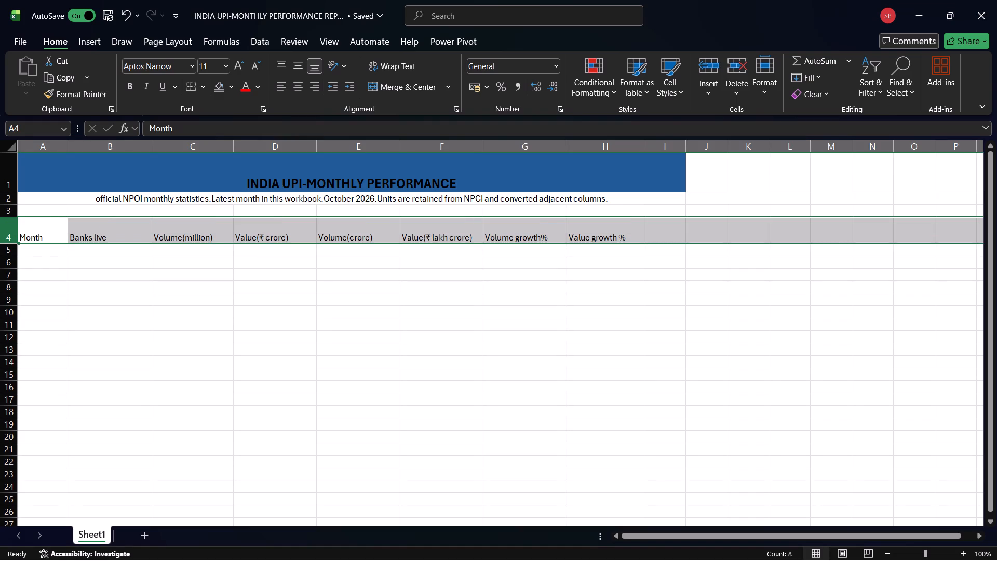
# Make the column headers in A4:H4 bold and set their font size to 12.
pyautogui.click(28, 237)
pyautogui.moveTo(28, 237); pyautogui.dragTo(101, 226)
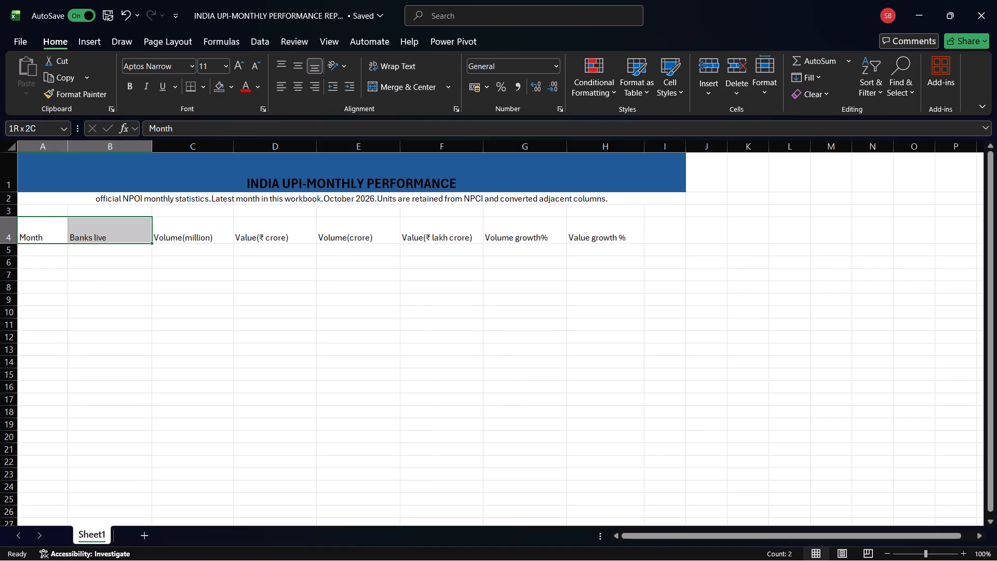
pyautogui.moveTo(101, 226); pyautogui.dragTo(586, 238)
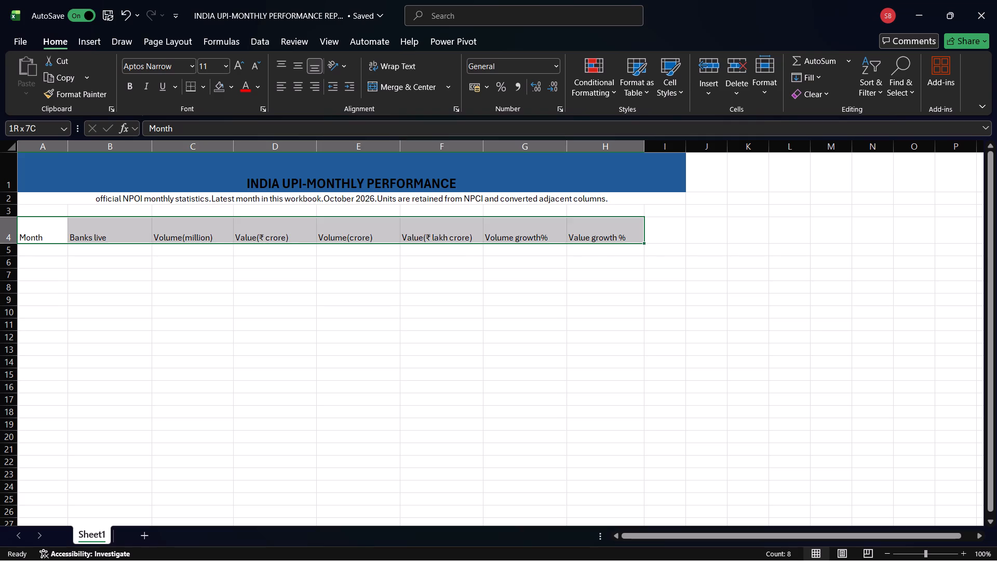
pyautogui.moveTo(586, 238); pyautogui.dragTo(601, 238)
pyautogui.click(129, 85)
pyautogui.click(241, 59)
pyautogui.click(241, 59)
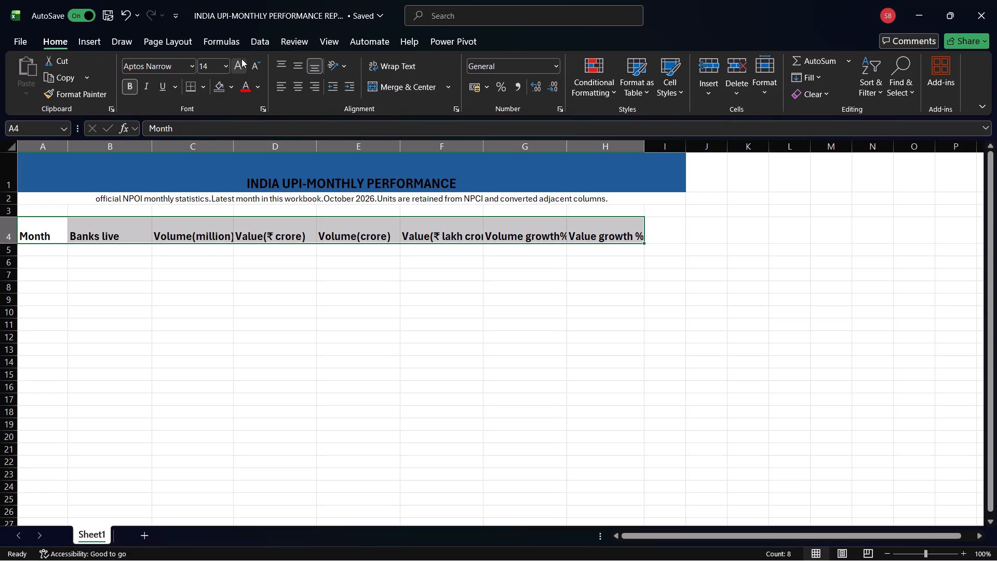
pyautogui.click(260, 61)
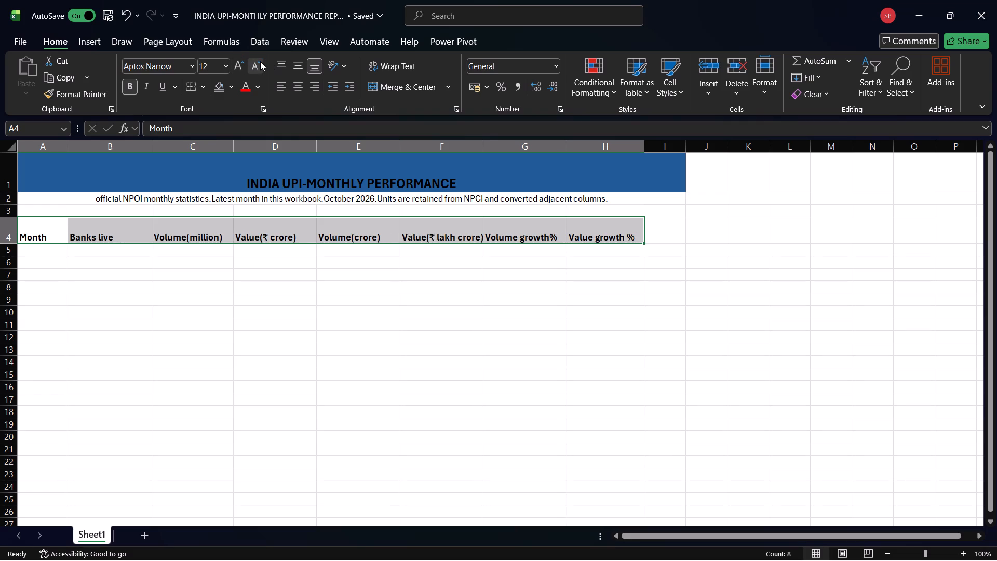
pyautogui.click(279, 285)
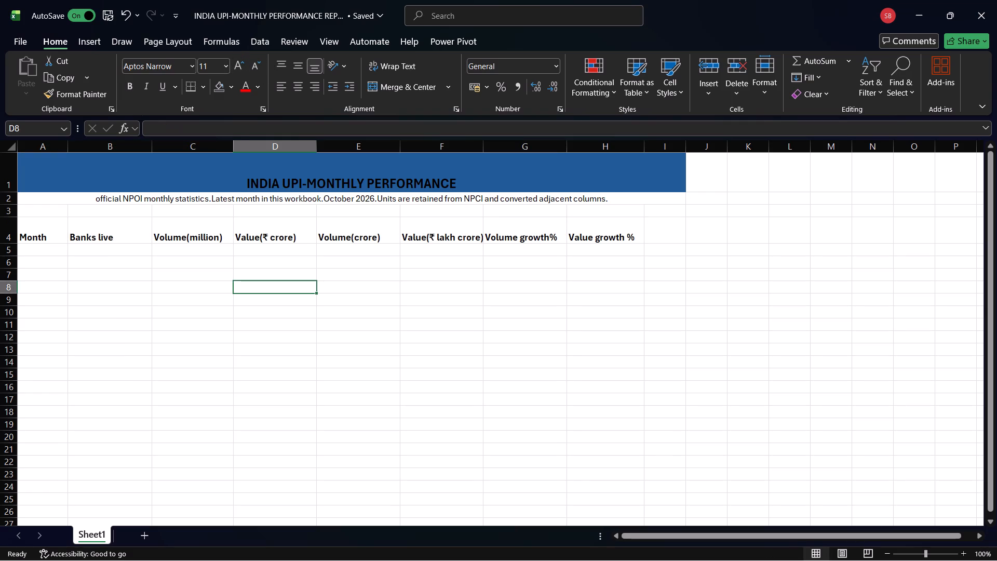
# Enter Apr-2026 as the first month in cell A5.
pyautogui.click(56, 251)
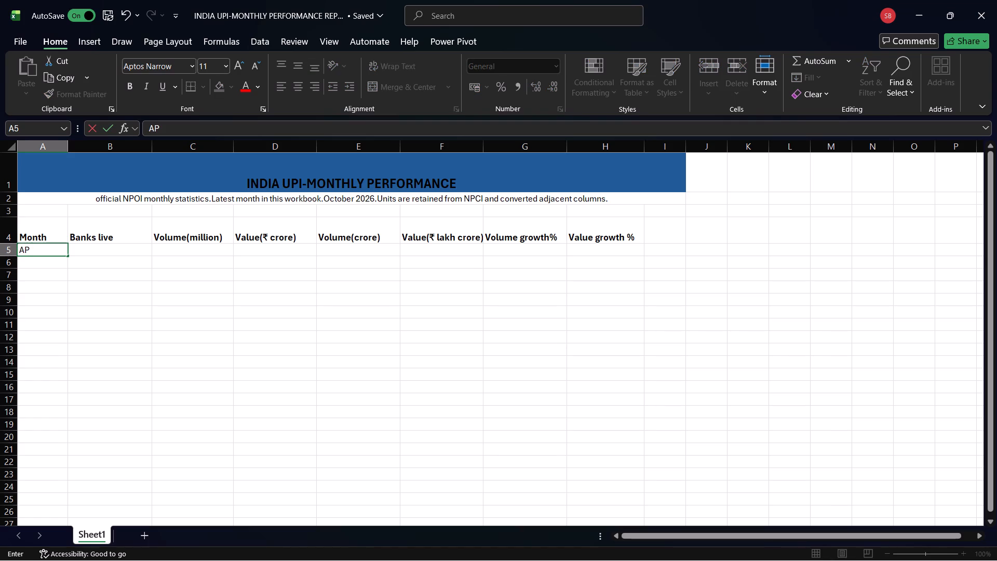
pyautogui.press('BackSpace')
pyautogui.press('BackSpace')
pyautogui.write('pr')
pyautogui.press('-')
pyautogui.write('2026')
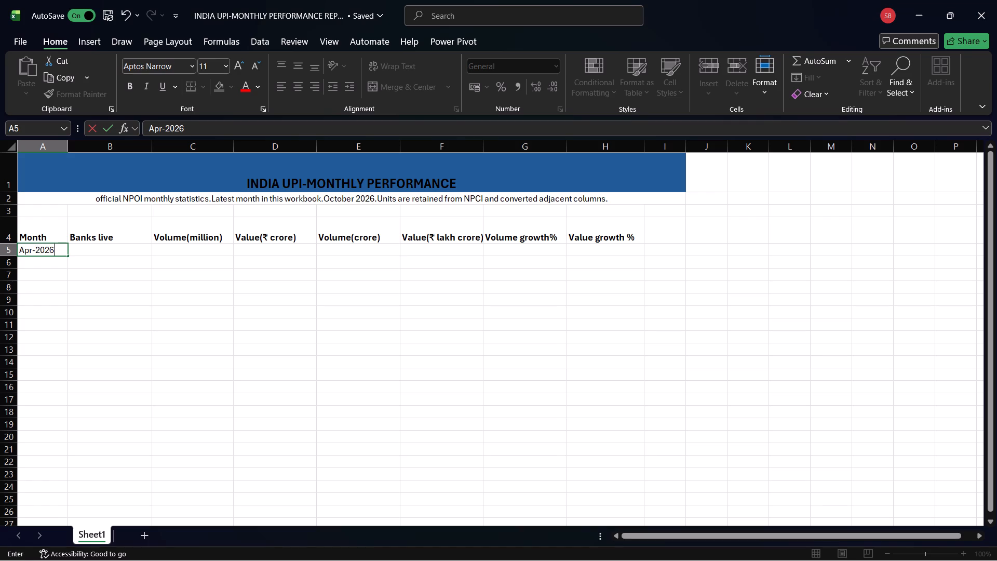
pyautogui.press('Return')
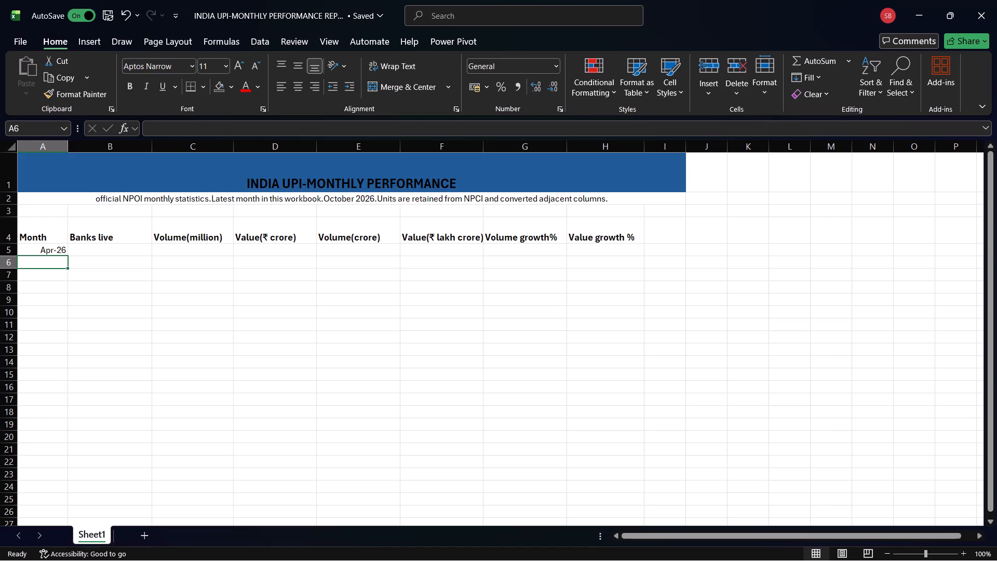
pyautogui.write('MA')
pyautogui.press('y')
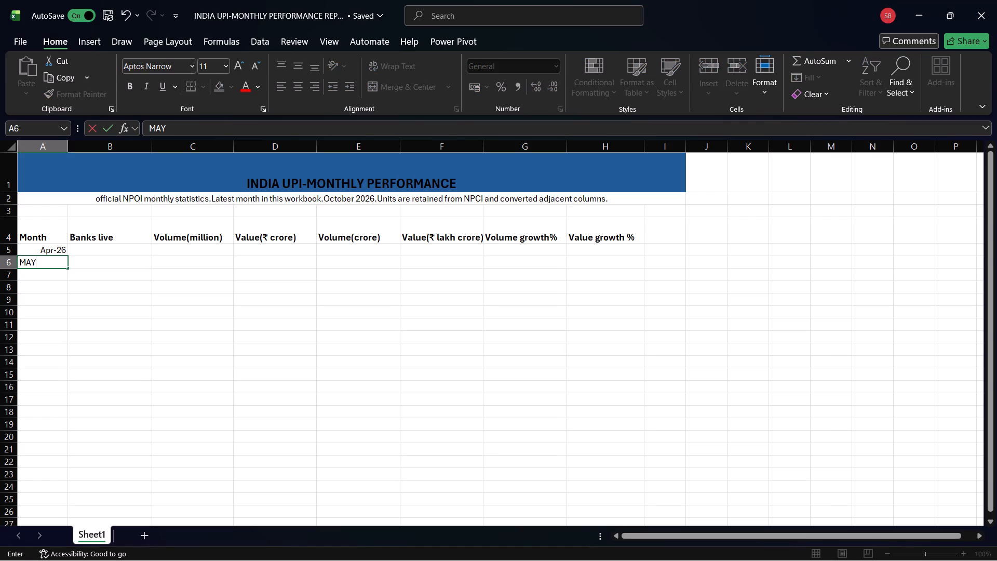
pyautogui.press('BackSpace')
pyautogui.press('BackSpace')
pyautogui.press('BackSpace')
# Fill in the April row with 713 banks live in B5 and a volume of 22346.80 million in C5.
pyautogui.press('Up')
pyautogui.press('Right')
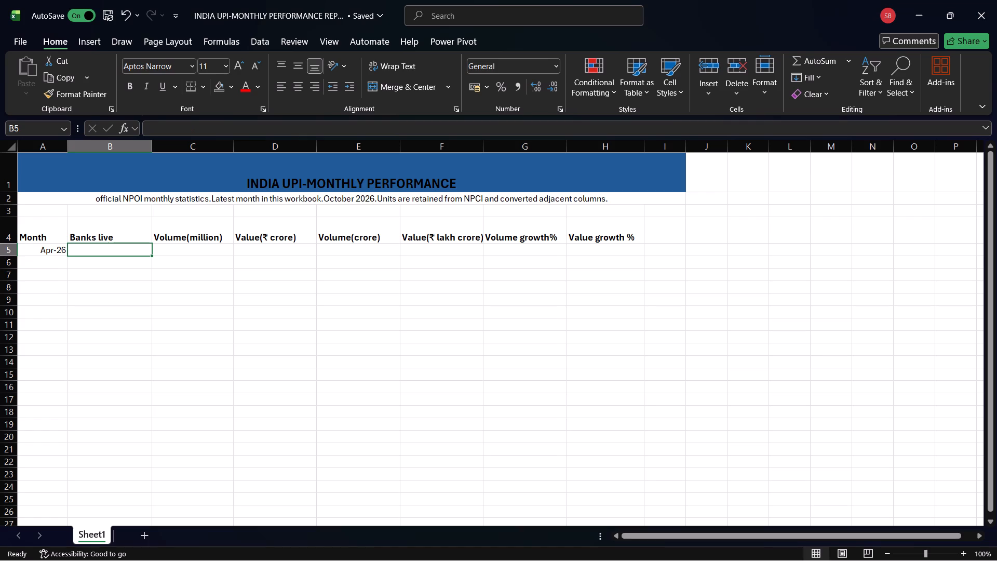
pyautogui.write('713')
pyautogui.press('Right')
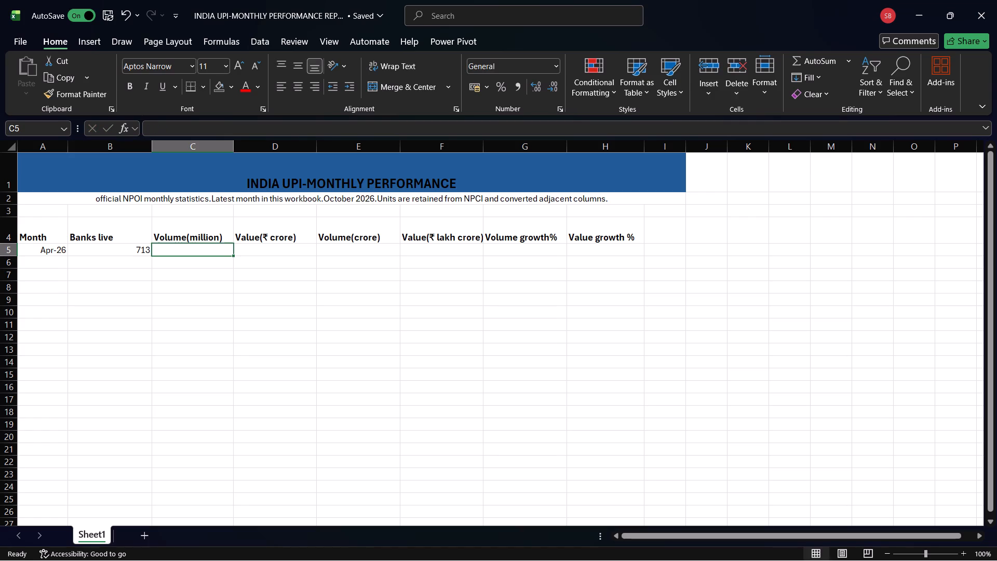
pyautogui.write('22')
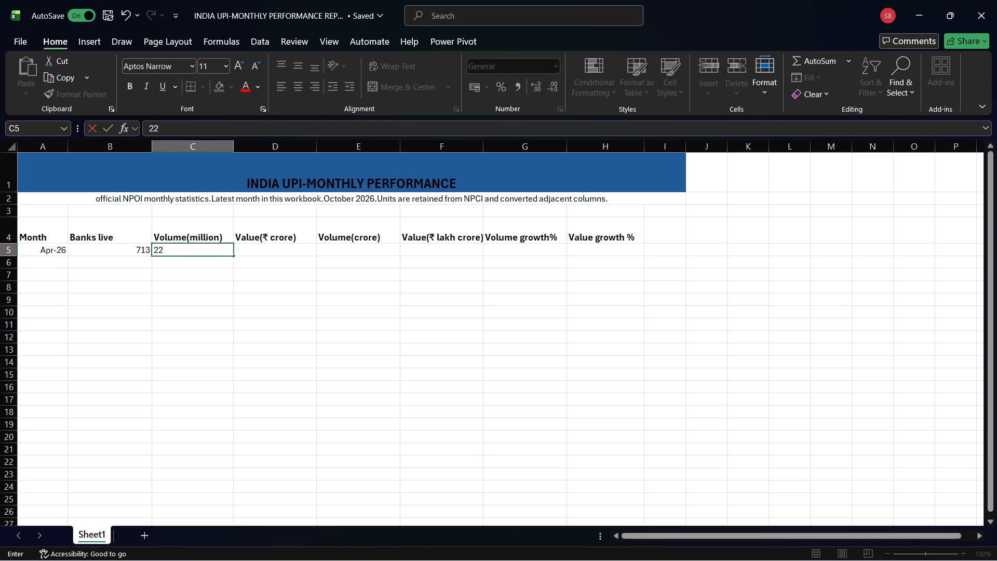
pyautogui.write('346')
pyautogui.write('.80')
pyautogui.press('Left')
# Rewrite the April volume in C5 with a thousands separator and two decimals, as 22,346.80.
pyautogui.press('Left')
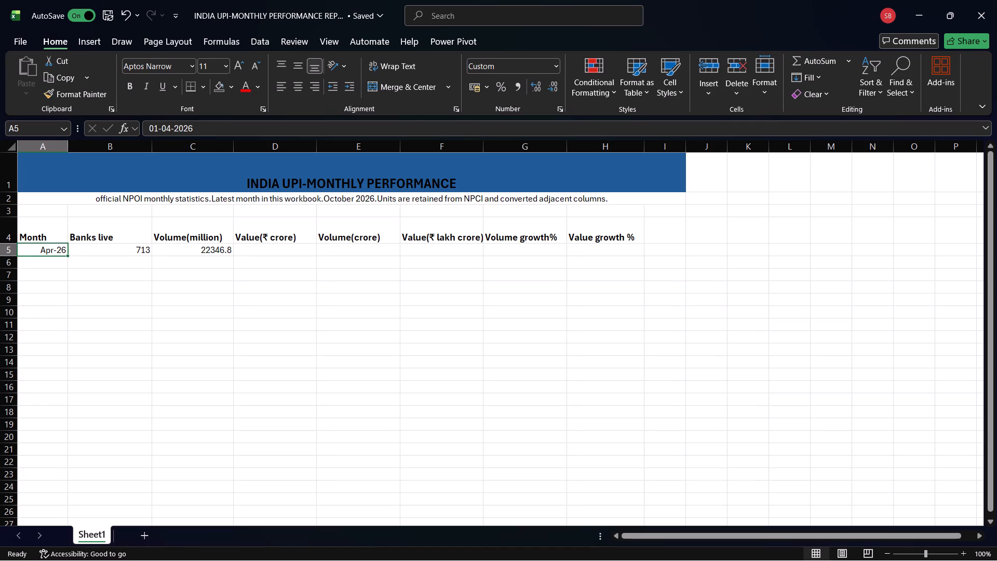
pyautogui.press('Right')
pyautogui.press('Right')
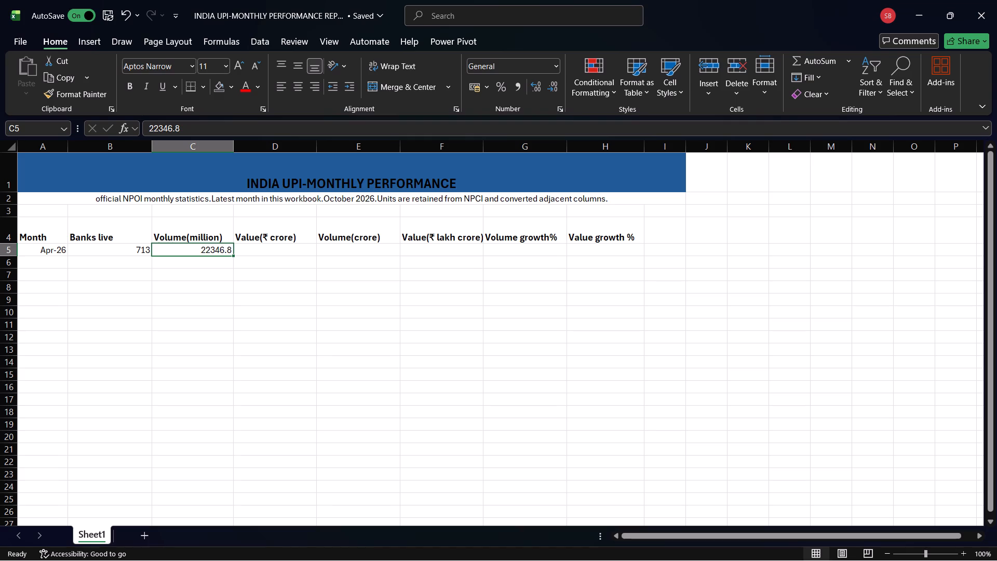
pyautogui.click(259, 256)
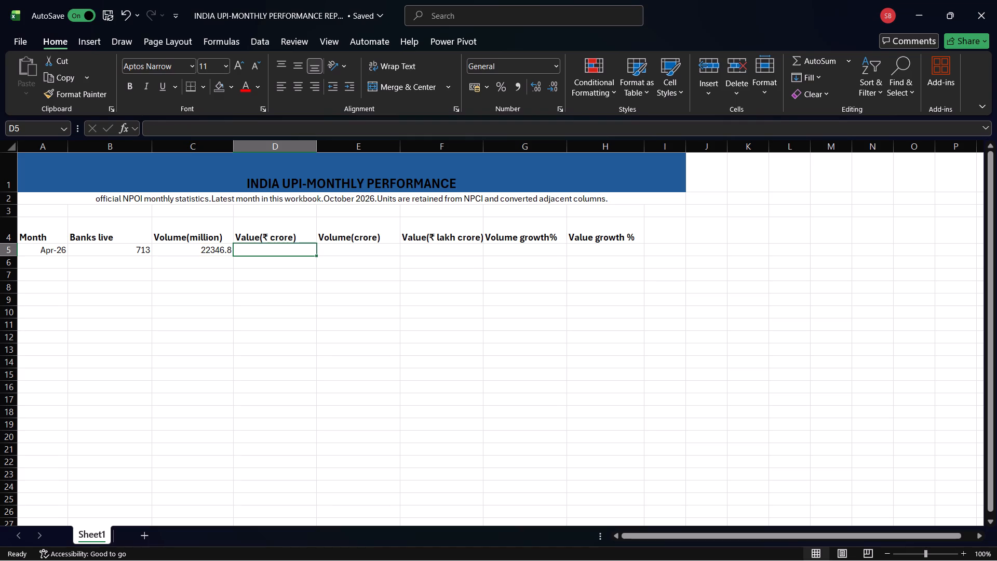
pyautogui.click(227, 251)
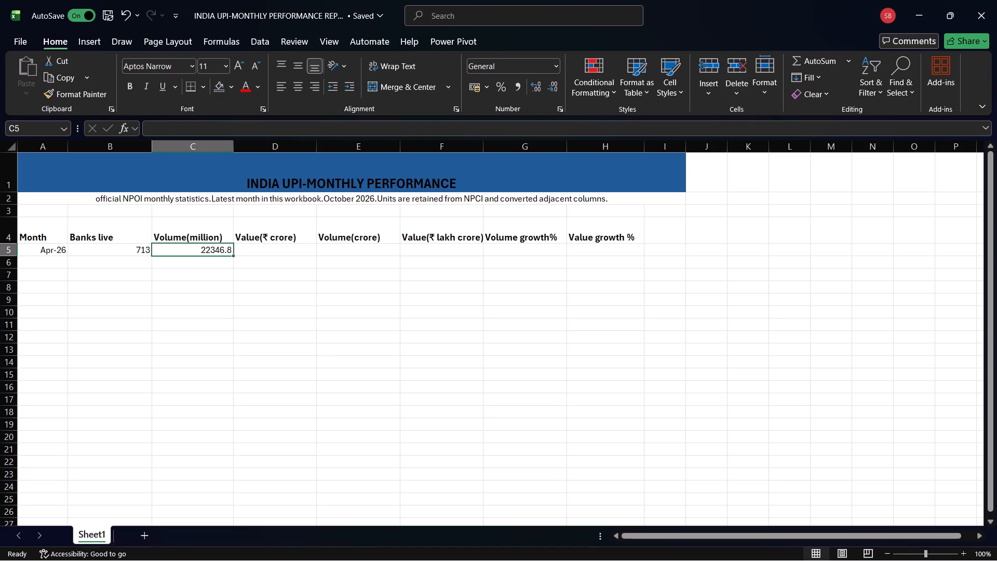
pyautogui.tripleClick(227, 251)
pyautogui.click(227, 251)
pyautogui.click(227, 251)
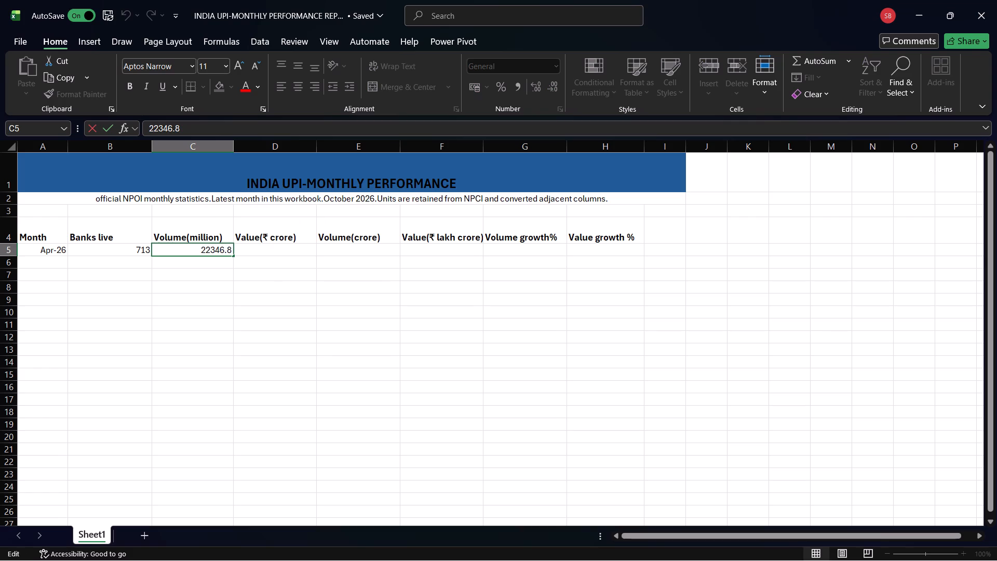
pyautogui.press('Left')
pyautogui.press('Left')
pyautogui.press('Left')
pyautogui.press('Left')
pyautogui.press(',')
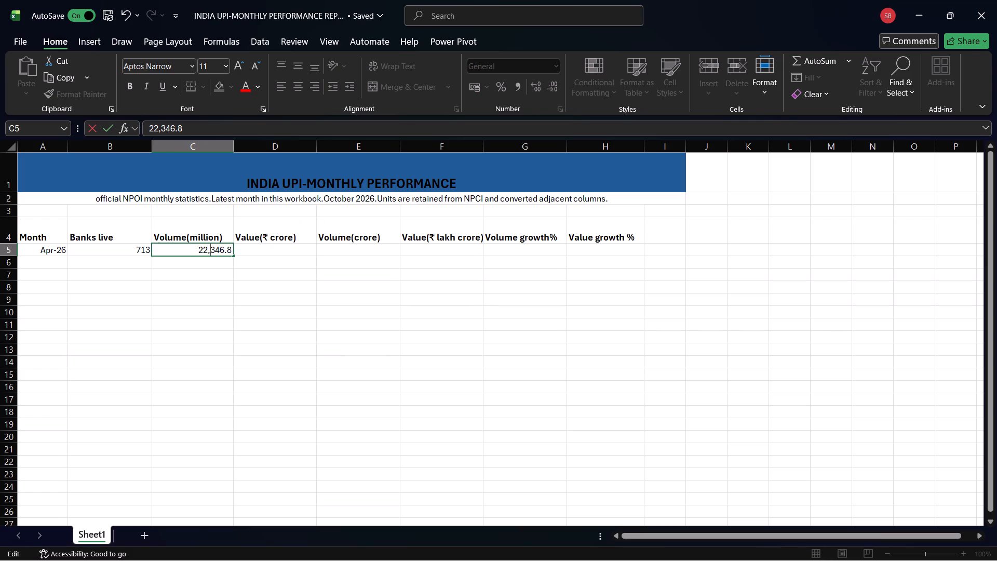
pyautogui.click(230, 250)
pyautogui.press('0')
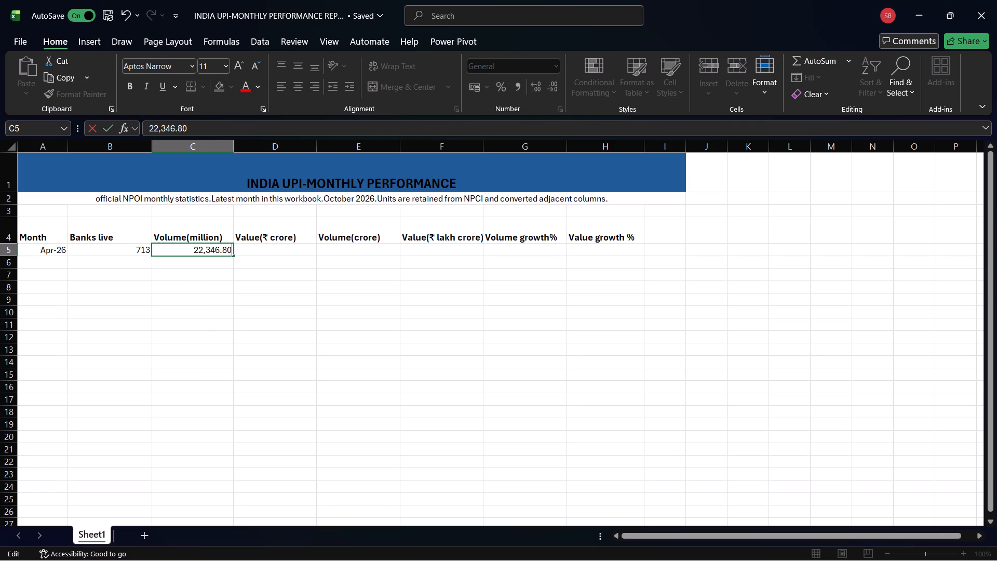
# Enter 29,02,988.05 as the April value in ₹ crore in cell D5.
pyautogui.click(264, 248)
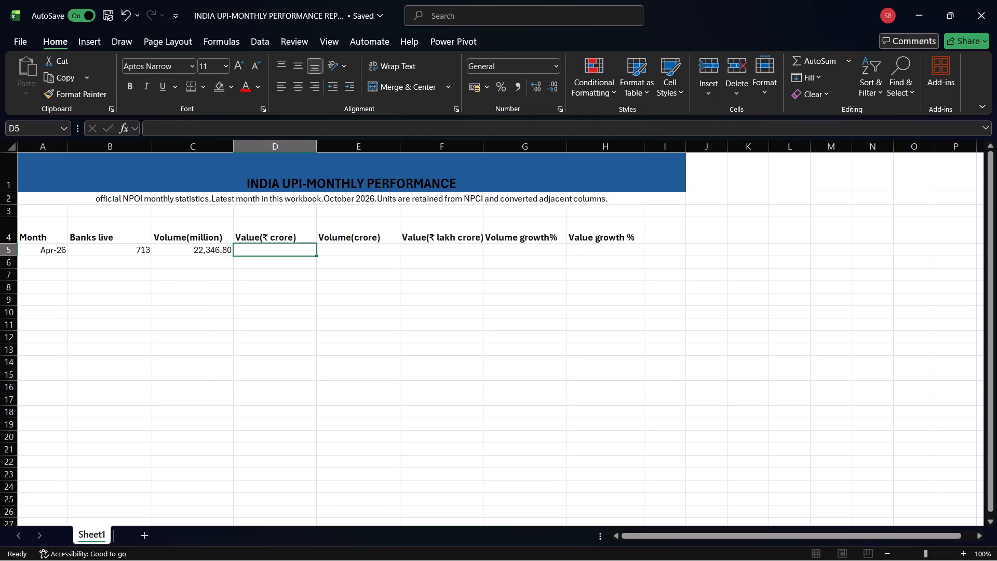
pyautogui.write('29,')
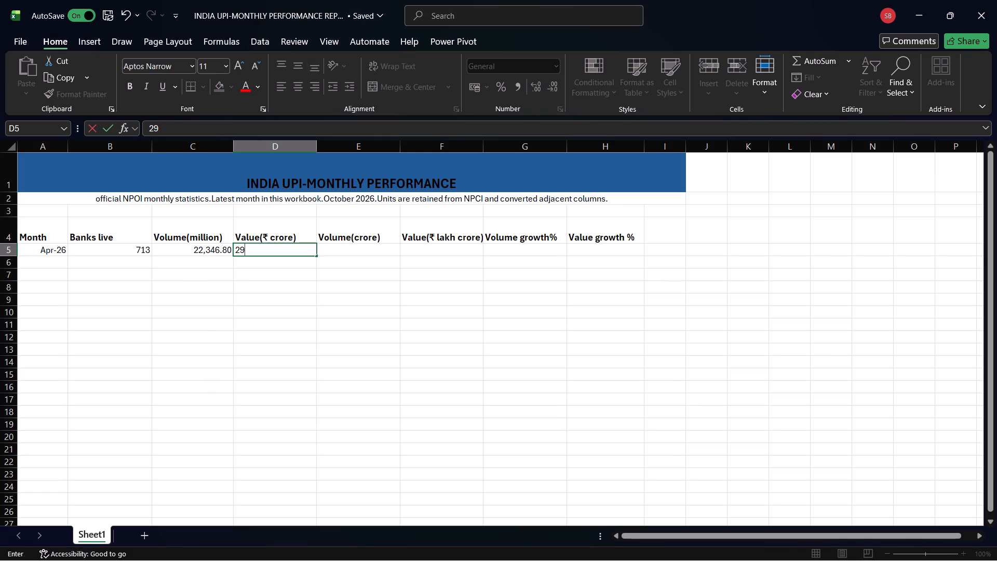
pyautogui.press('2')
pyautogui.press('BackSpace')
pyautogui.write('02')
pyautogui.press(',')
pyautogui.write('988')
pyautogui.press('.')
pyautogui.write('05')
pyautogui.press('Tab')
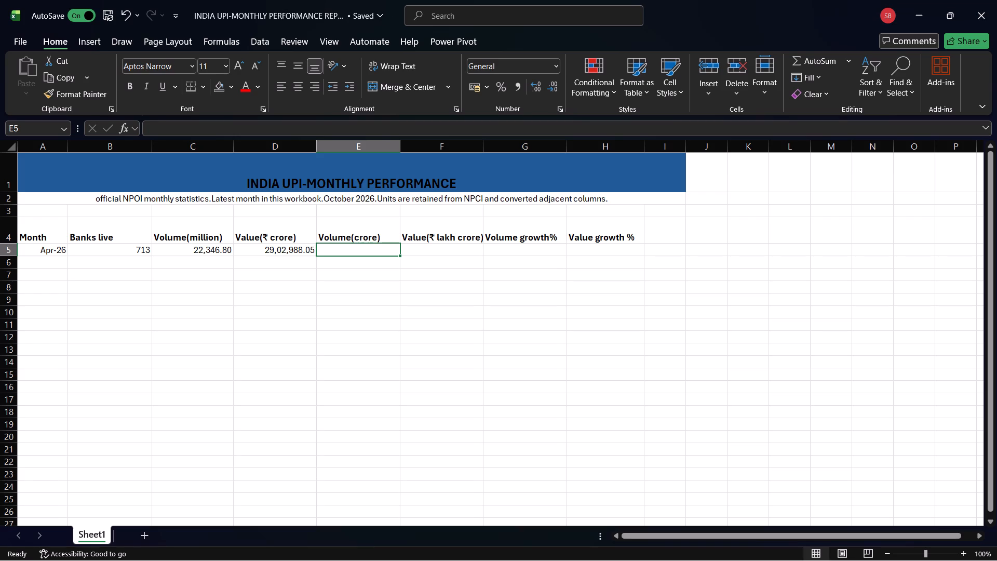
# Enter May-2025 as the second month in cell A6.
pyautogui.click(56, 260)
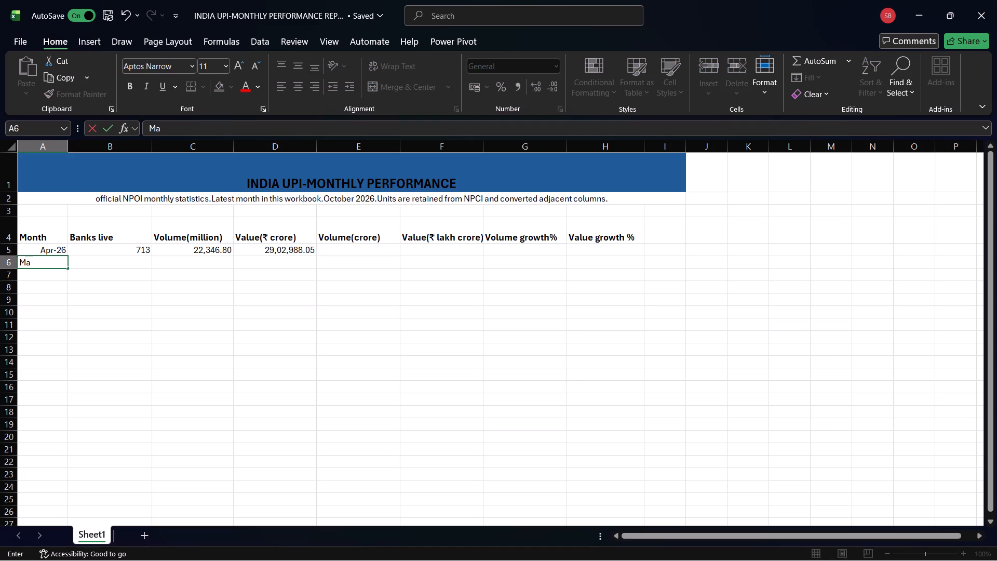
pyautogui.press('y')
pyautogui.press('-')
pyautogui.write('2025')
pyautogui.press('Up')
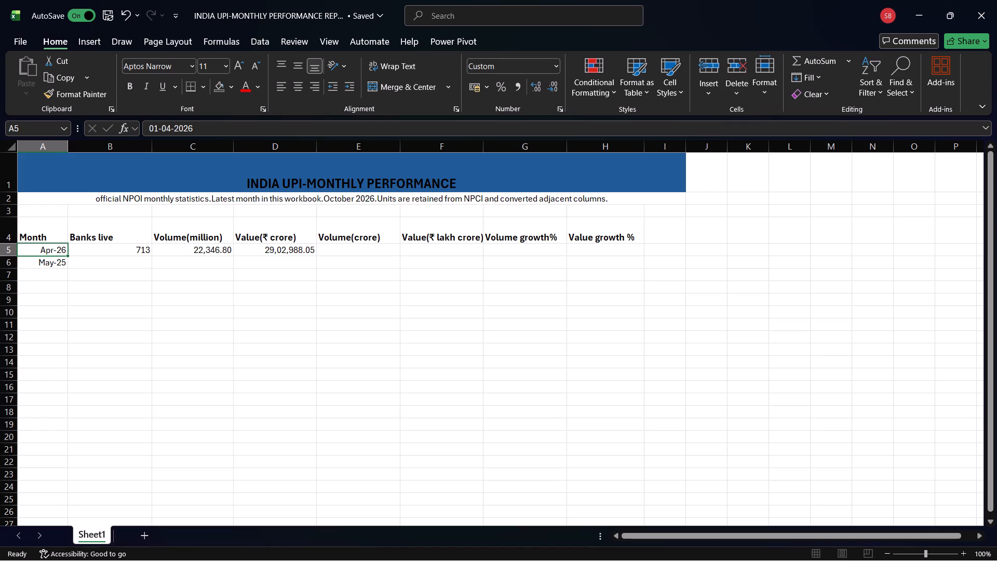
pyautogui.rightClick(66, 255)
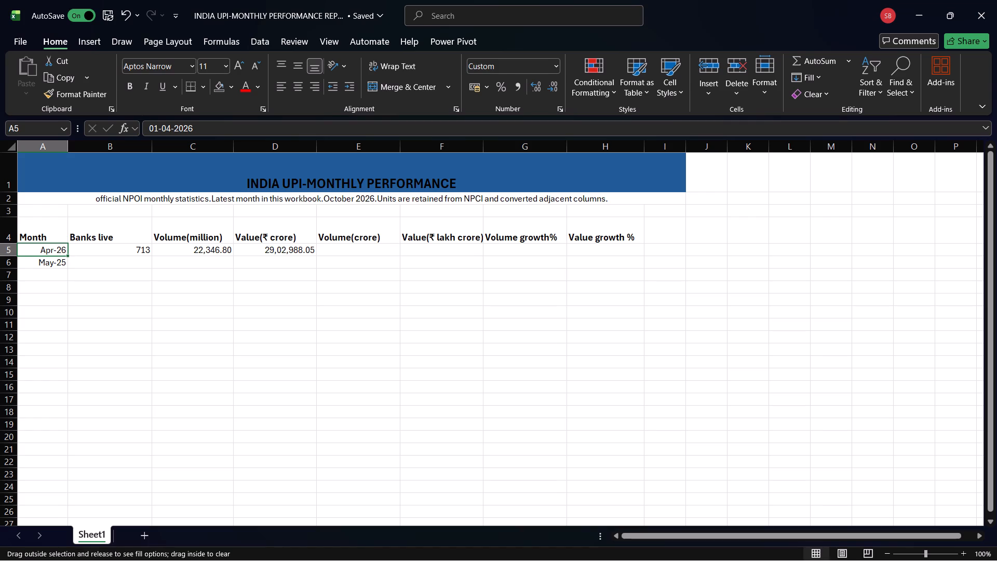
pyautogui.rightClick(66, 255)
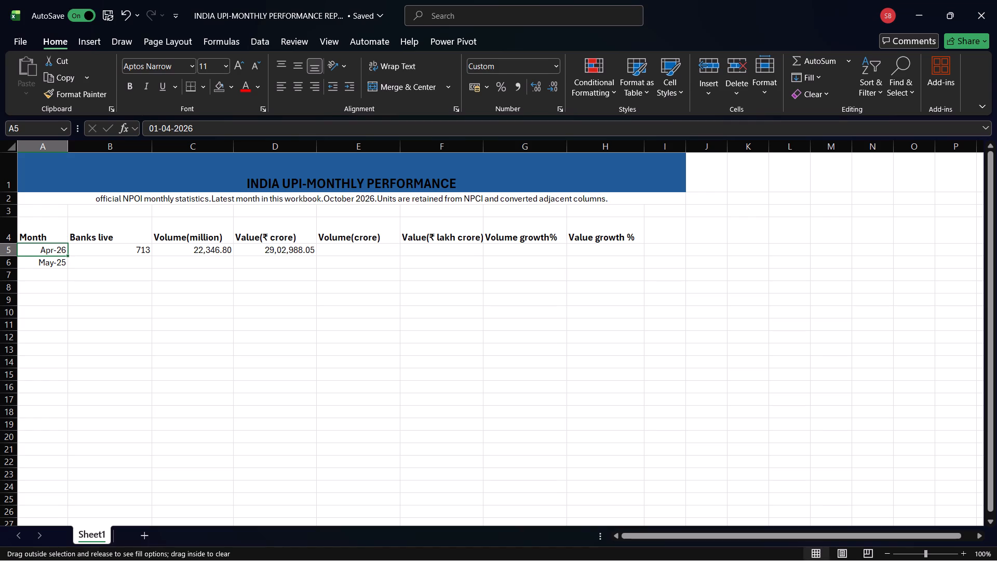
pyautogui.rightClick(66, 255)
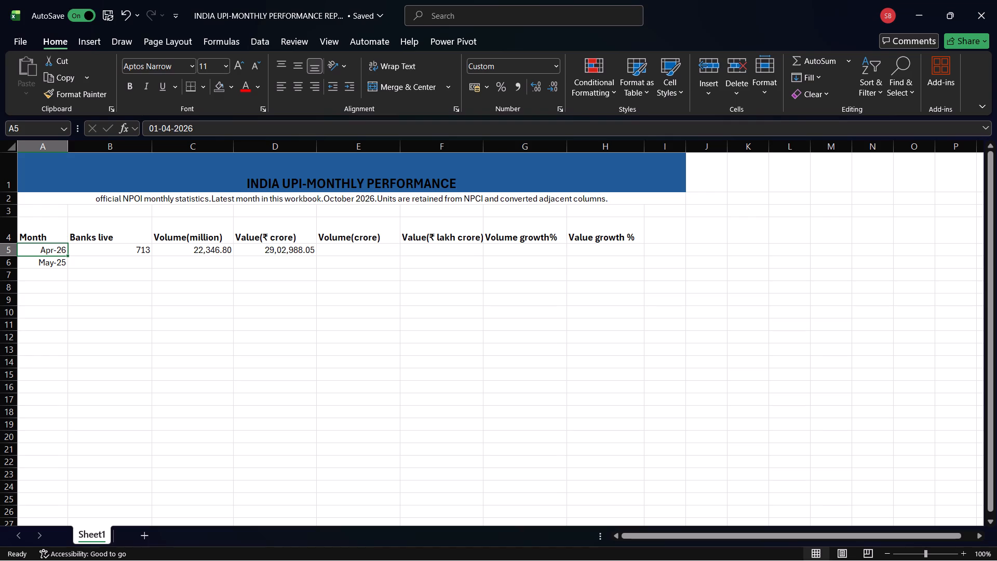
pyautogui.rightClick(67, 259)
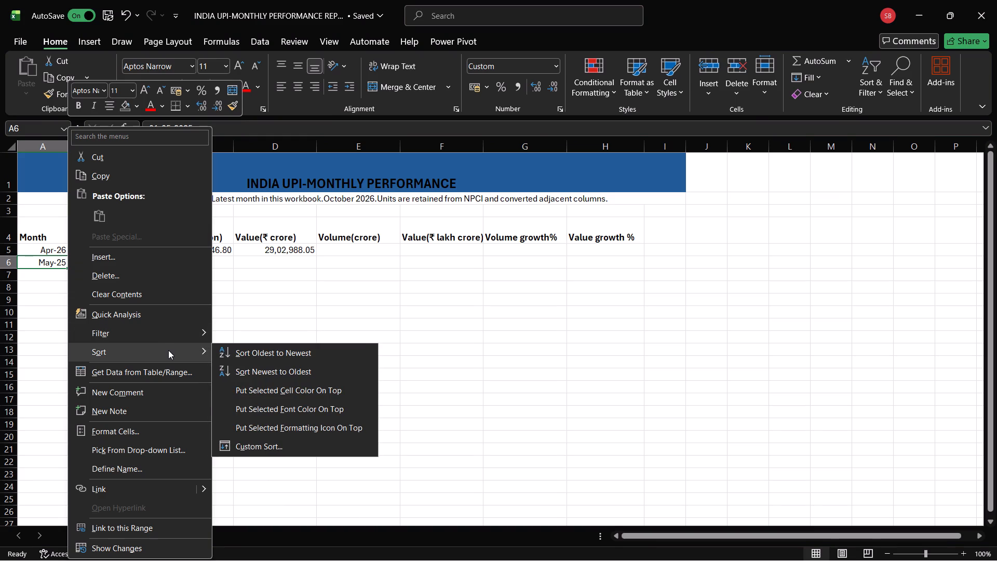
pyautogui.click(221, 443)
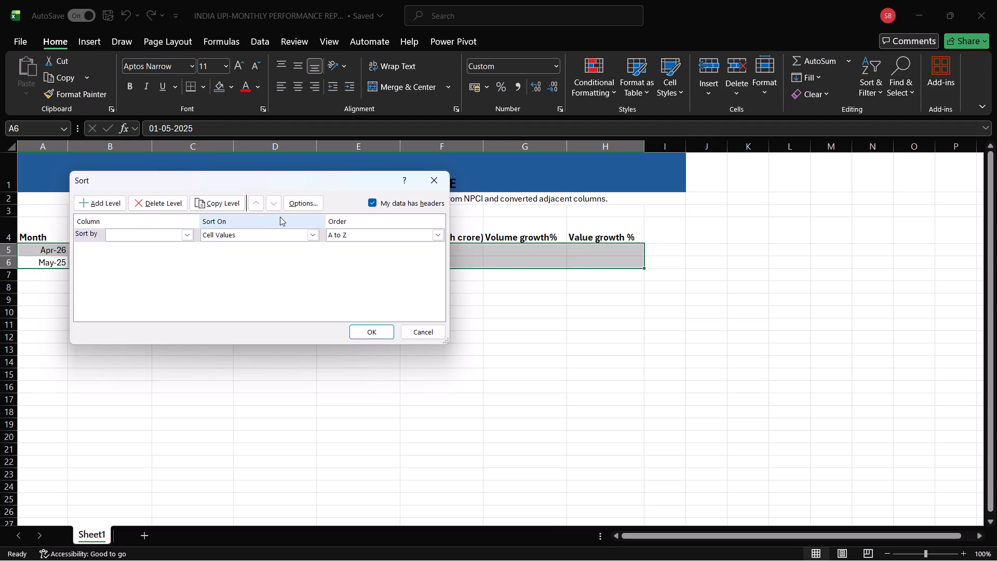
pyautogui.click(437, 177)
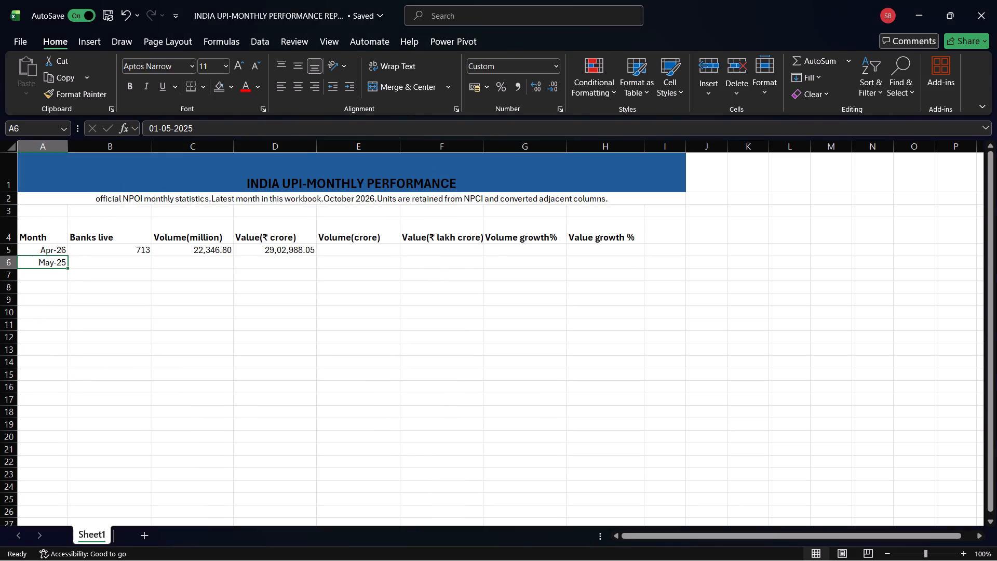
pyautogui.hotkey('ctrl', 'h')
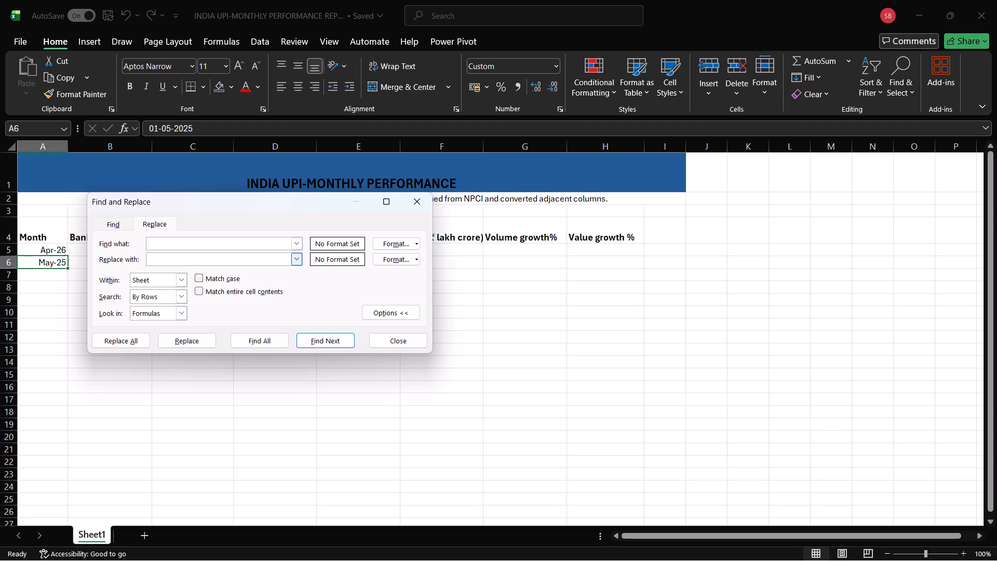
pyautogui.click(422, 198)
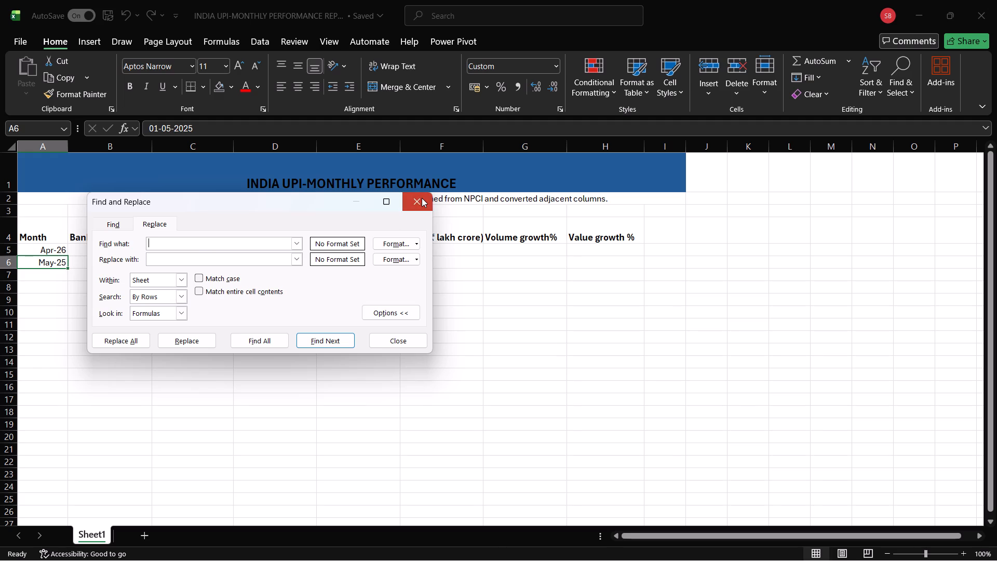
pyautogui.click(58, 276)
# Fill the month series from Apr-26 in A5 down to Oct-26 in A11.
pyautogui.click(65, 246)
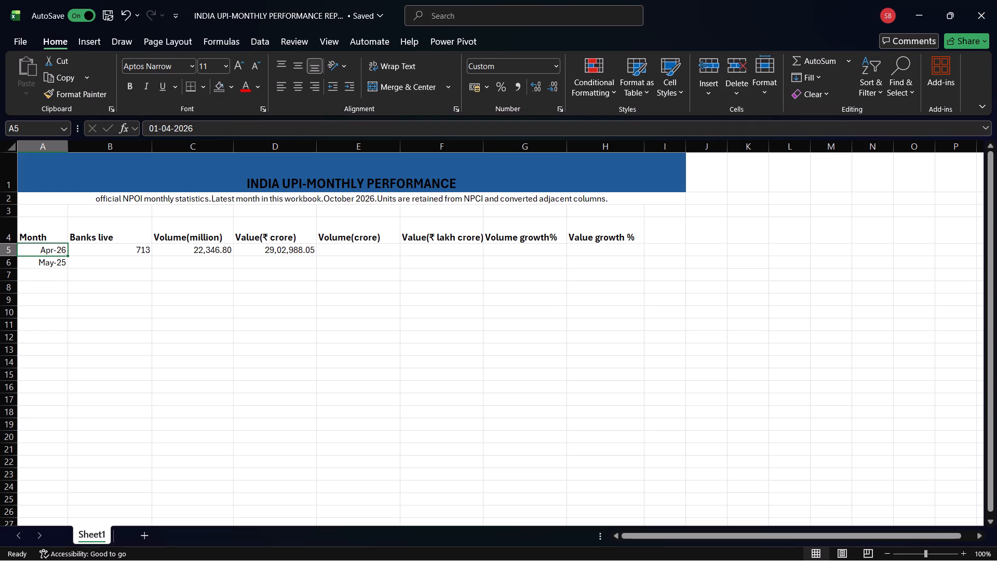
pyautogui.moveTo(69, 255); pyautogui.dragTo(68, 308)
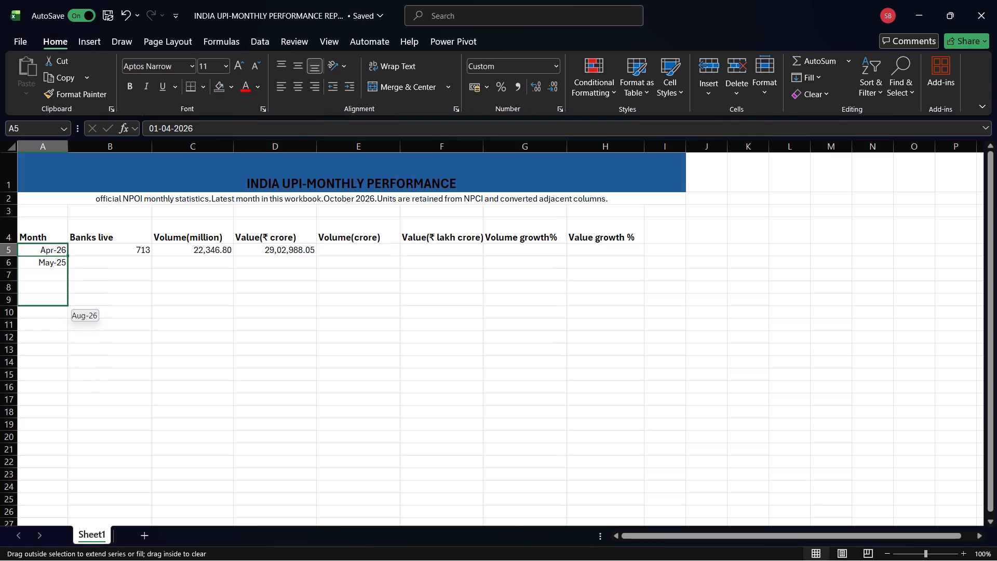
pyautogui.moveTo(68, 308); pyautogui.dragTo(69, 322)
pyautogui.moveTo(69, 322); pyautogui.dragTo(69, 329)
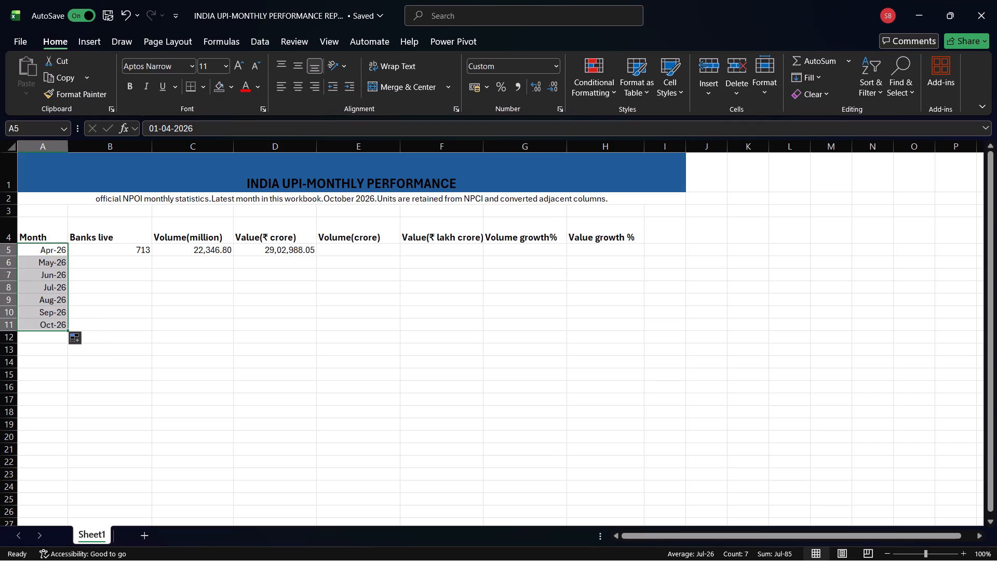
# Enter the Banks live figures for May to October in B6 to B11: 720, 731, 741, 752, 756 and 758.
pyautogui.click(110, 259)
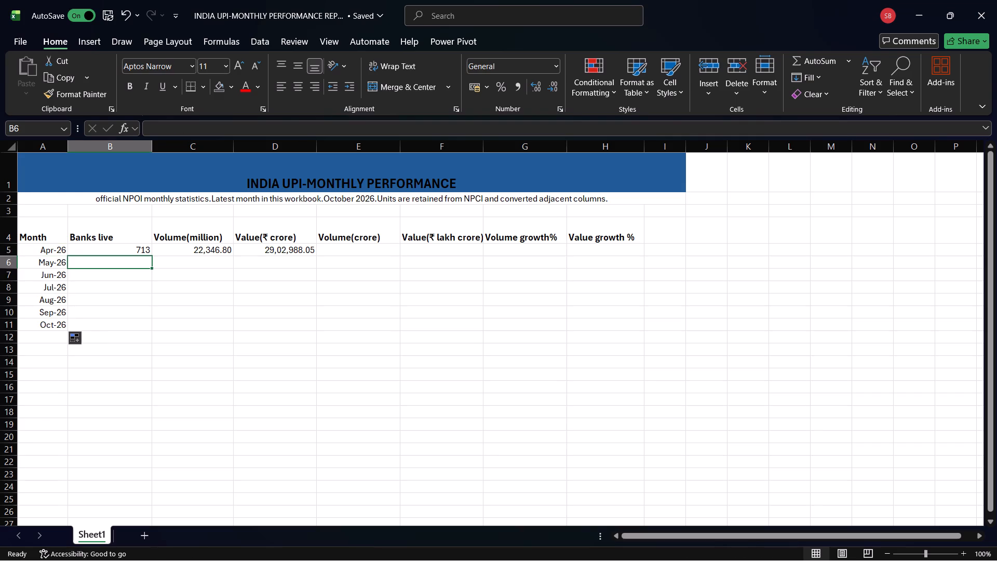
pyautogui.write('720')
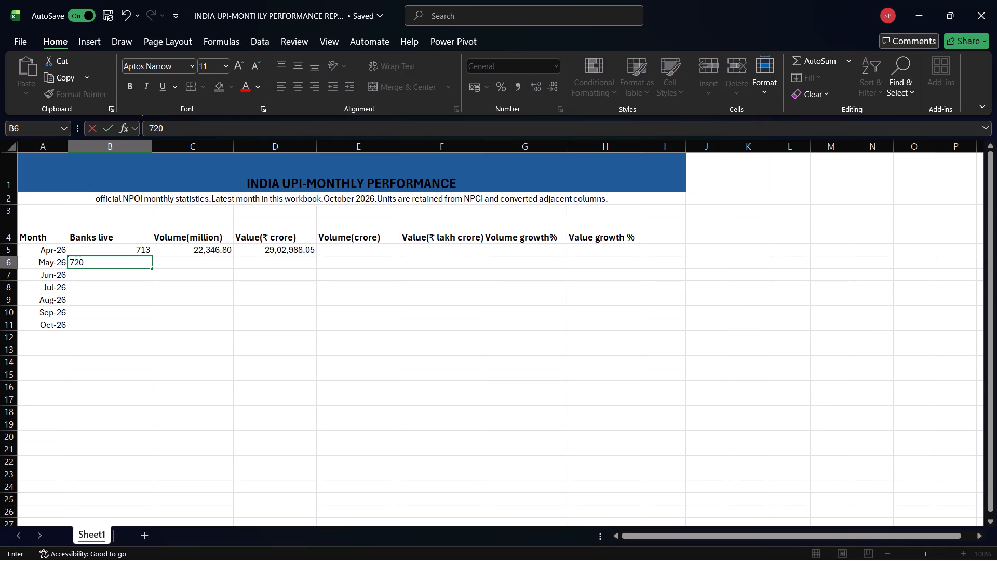
pyautogui.press('Return')
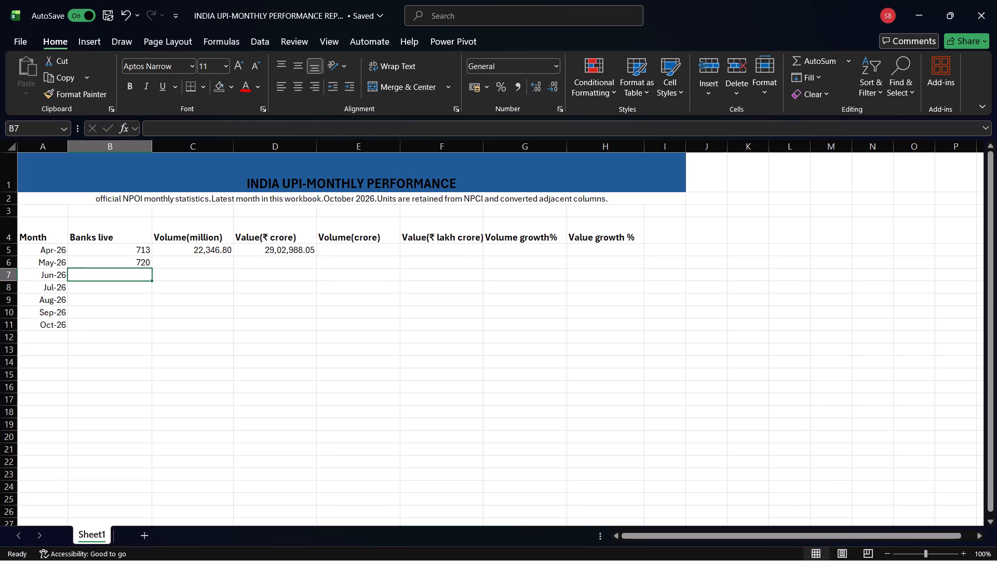
pyautogui.write('731')
pyautogui.press('Return')
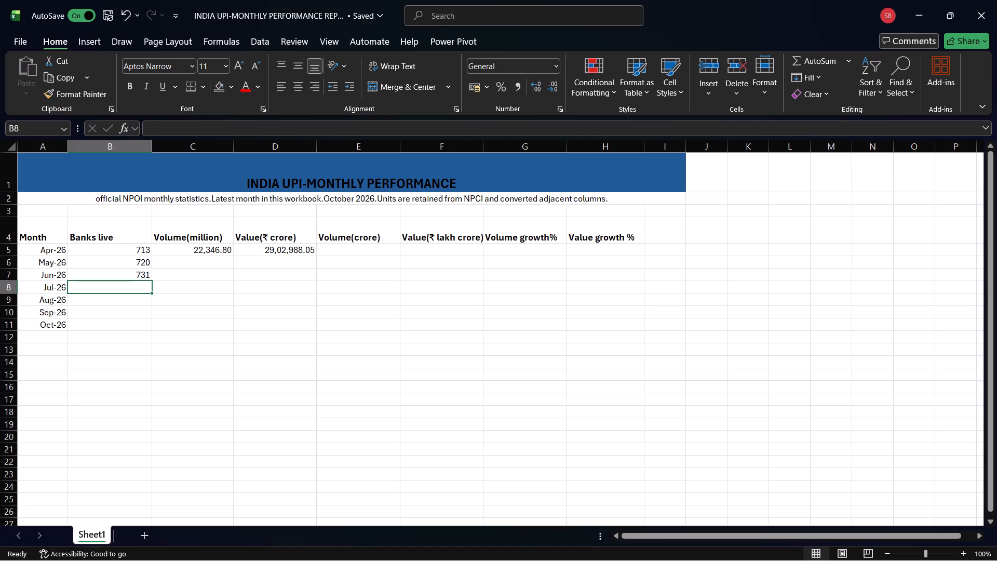
pyautogui.write('741')
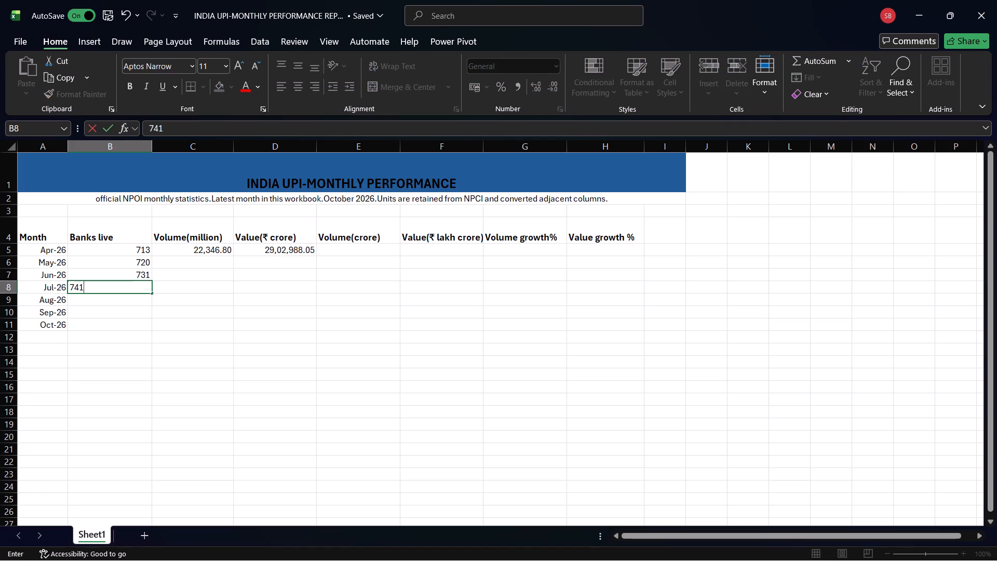
pyautogui.press('Return')
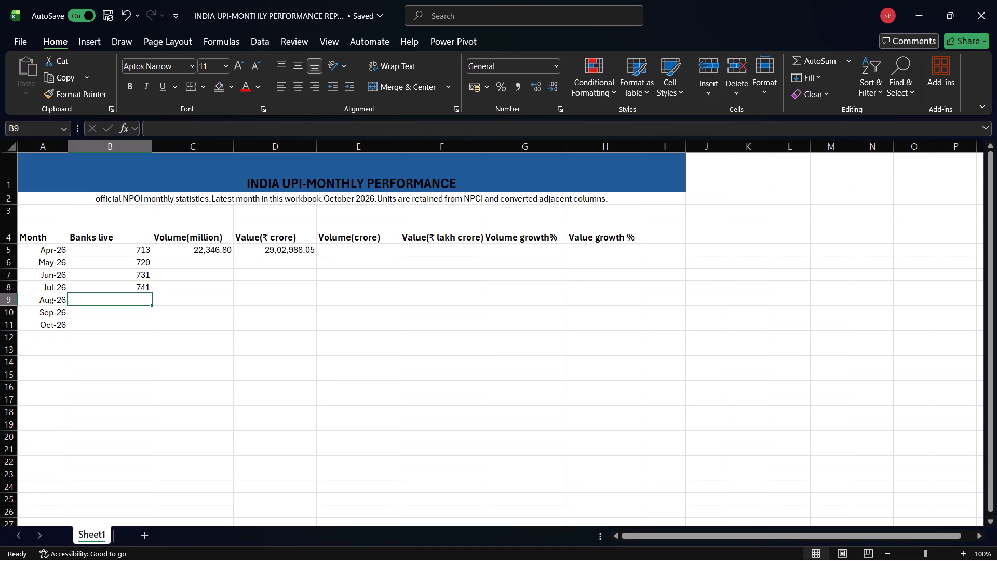
pyautogui.write('752')
pyautogui.press('Return')
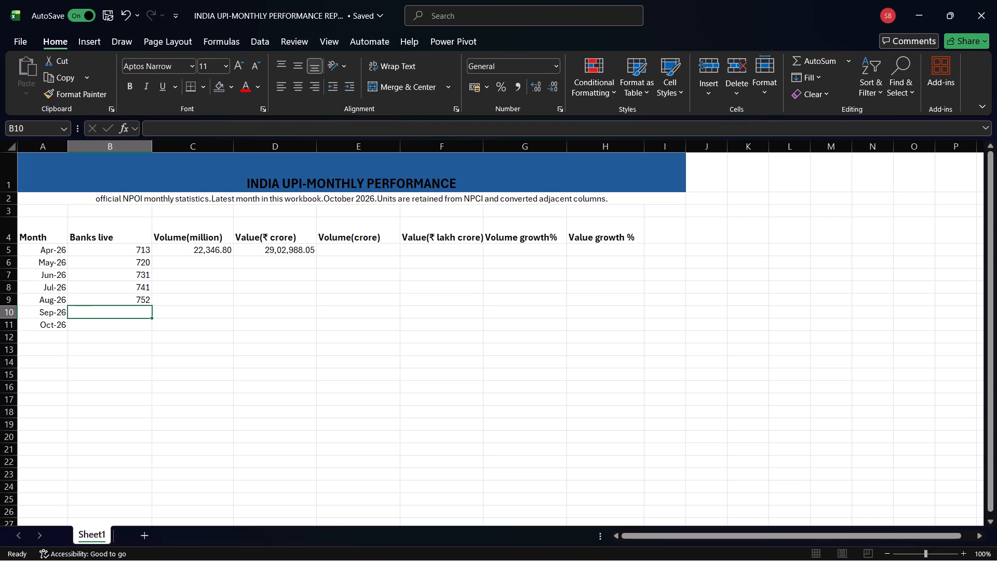
pyautogui.write('756')
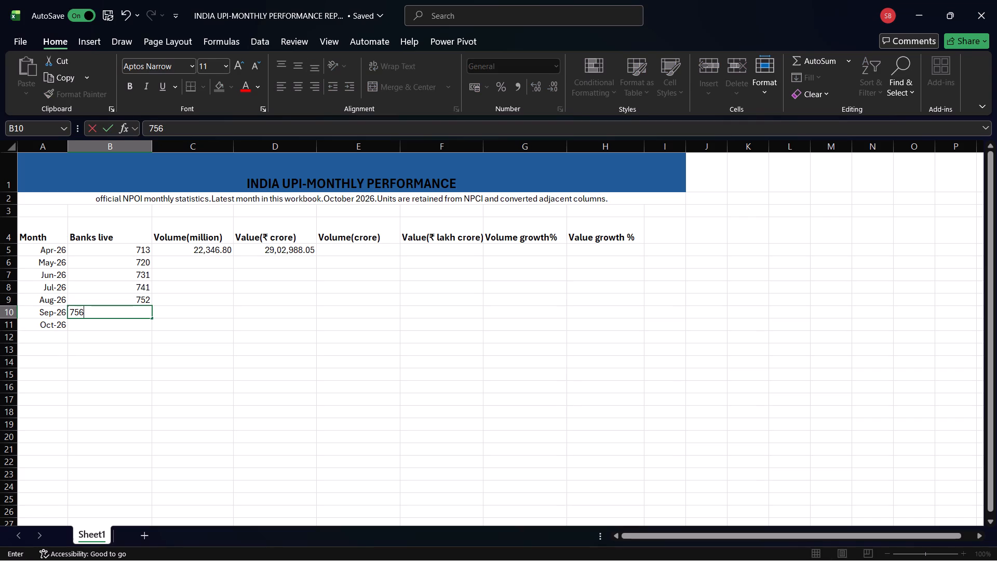
pyautogui.press('Return')
pyautogui.write('758')
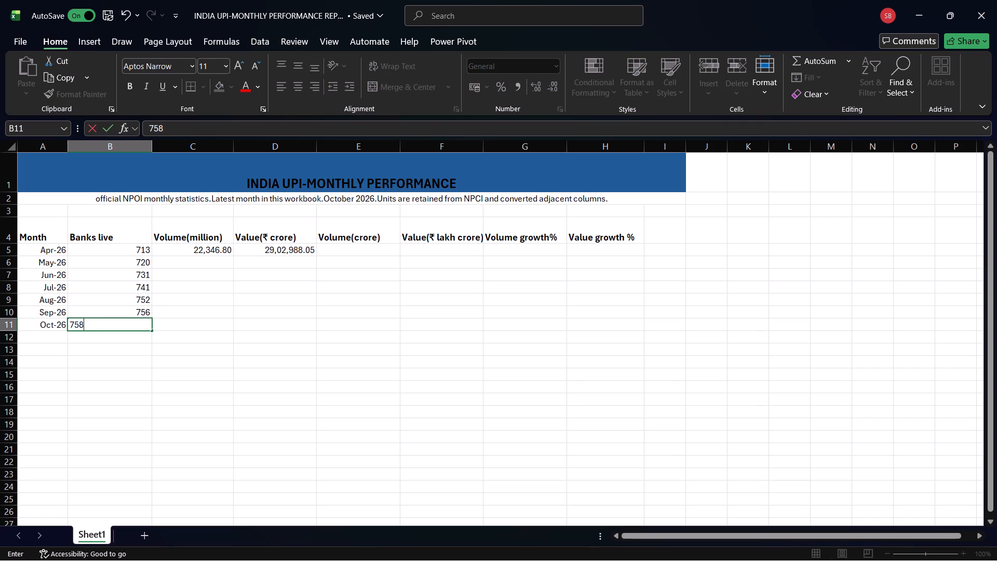
# Enter the May and June volumes in million, 23,201.93 in cell C6 and 22,716.07 in cell C7.
pyautogui.click(195, 263)
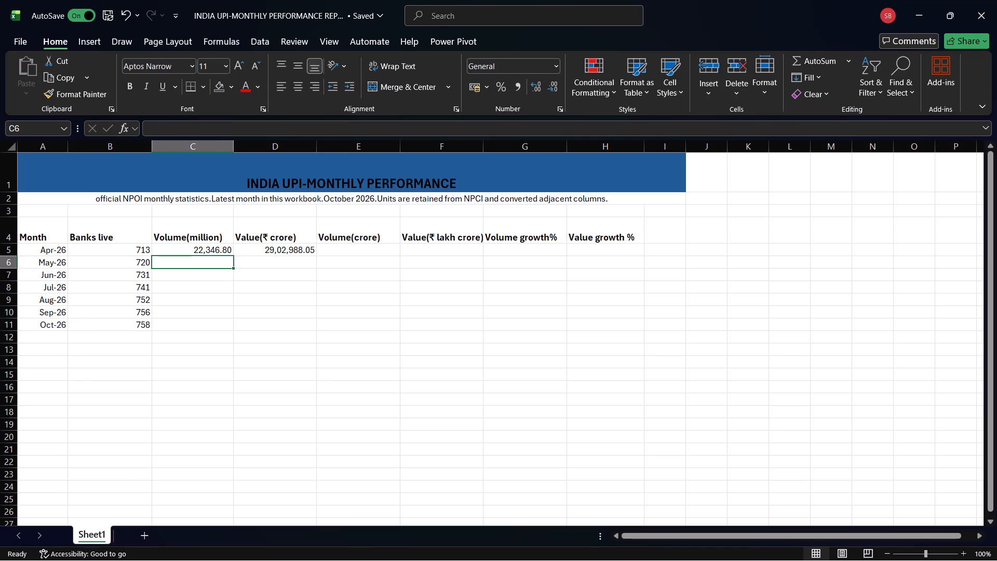
pyautogui.write('25')
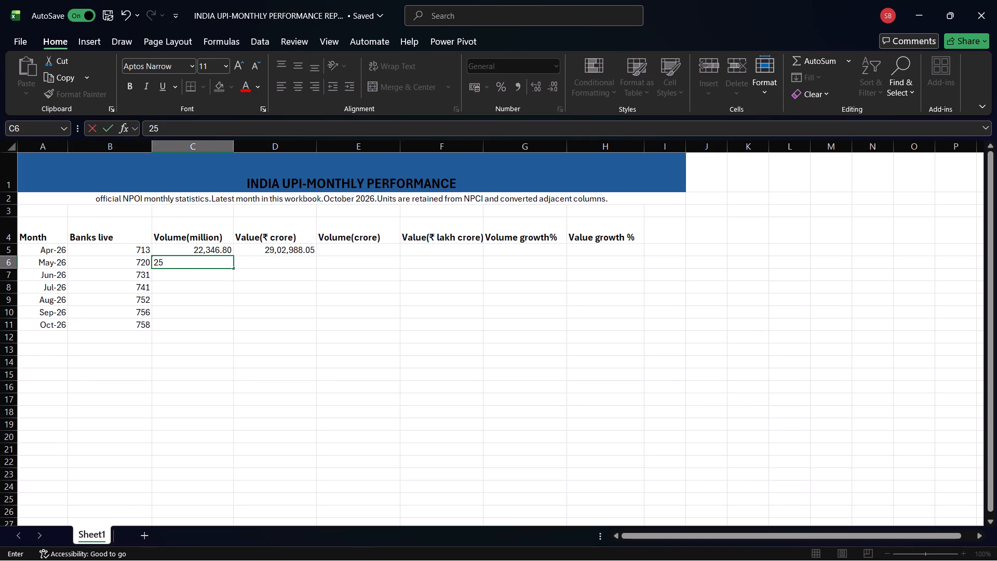
pyautogui.press('BackSpace')
pyautogui.write('3,')
pyautogui.write('201.')
pyautogui.write('93')
pyautogui.press('Return')
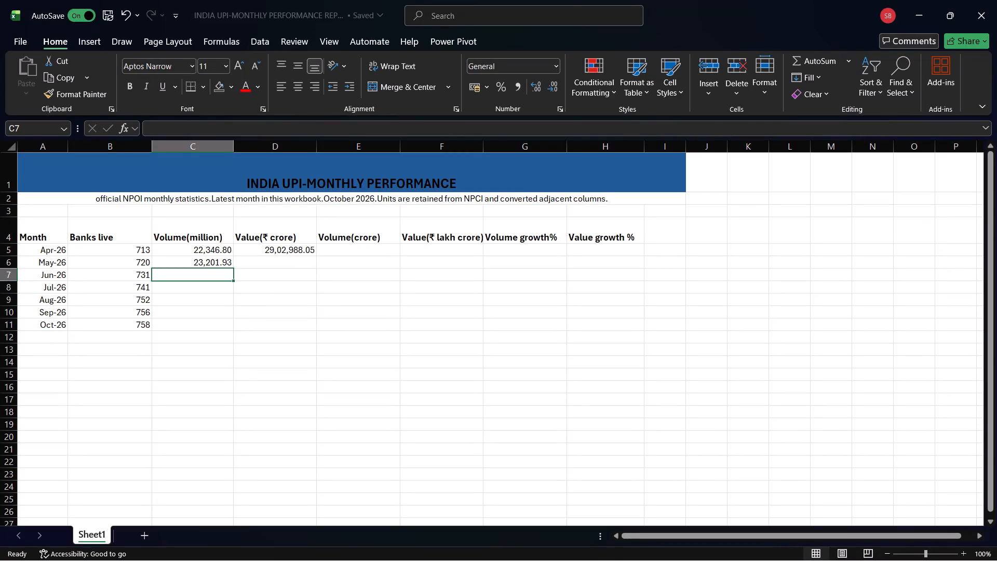
pyautogui.write('22')
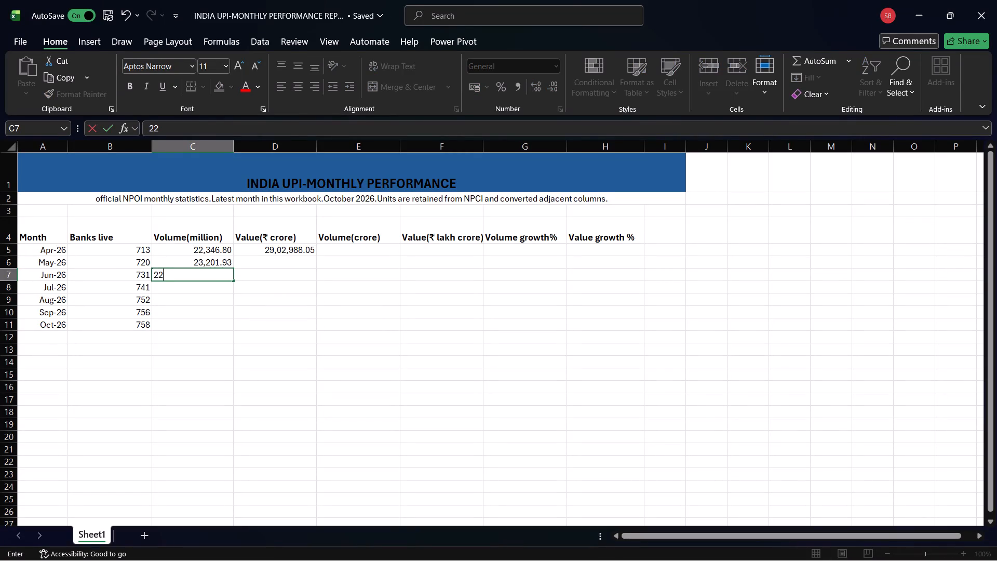
pyautogui.press(',')
pyautogui.write('716')
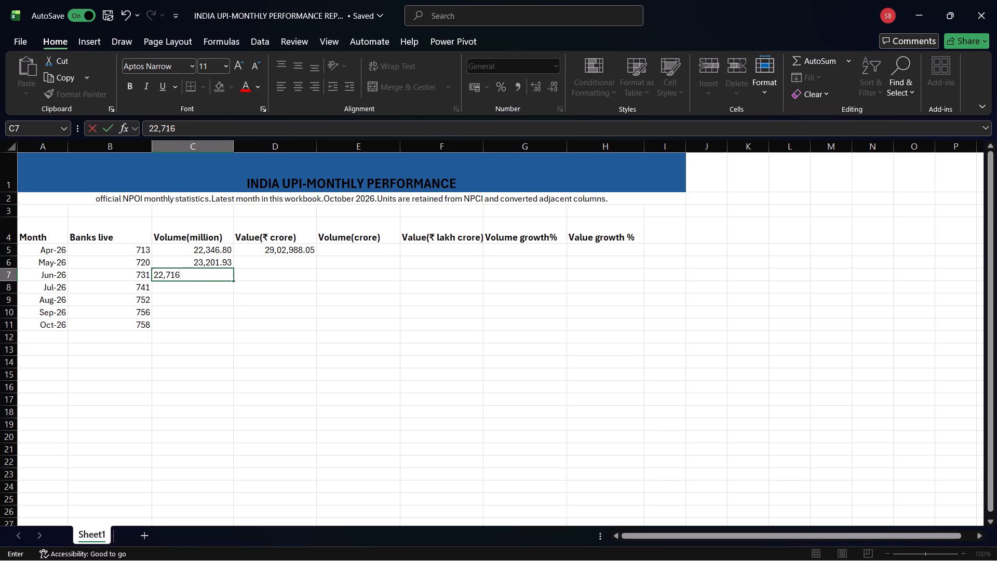
pyautogui.write('.0')
pyautogui.press('7')
pyautogui.press('Return')
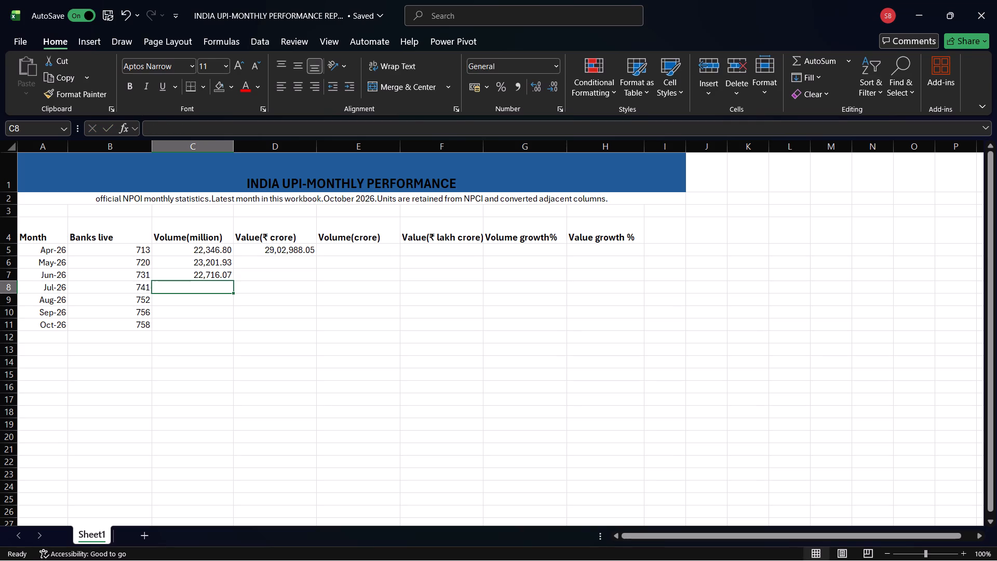
# Enter the July and August volumes in million, 23,658.35 in cell C8 and 24,508.96 in cell C9.
pyautogui.write('23')
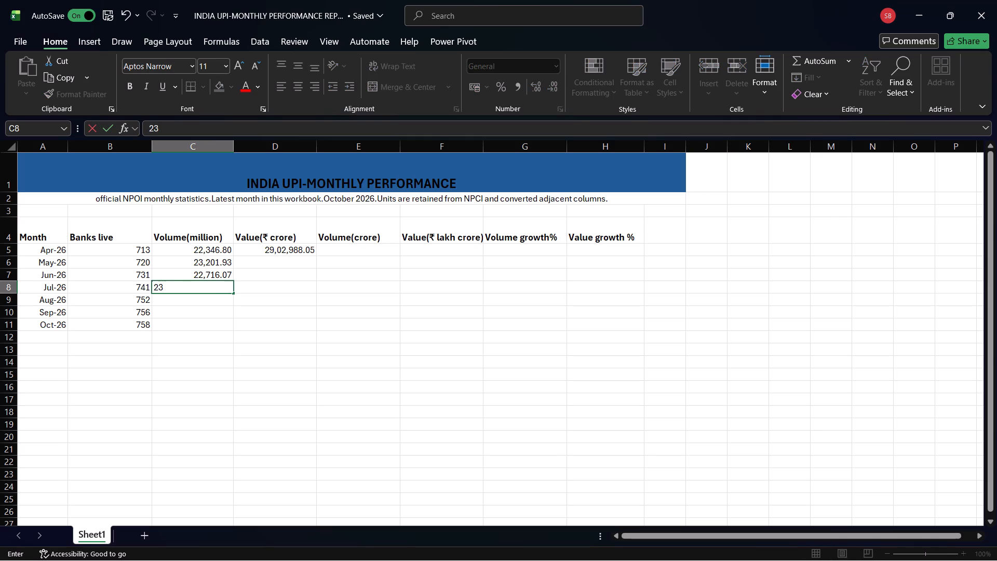
pyautogui.press(',')
pyautogui.write('658')
pyautogui.press('.')
pyautogui.write('35')
pyautogui.press('Return')
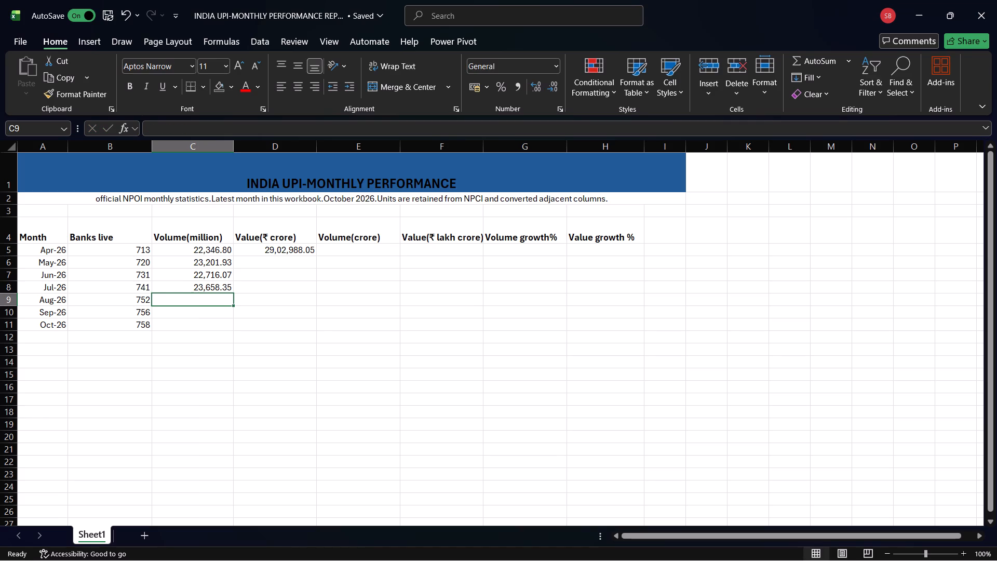
pyautogui.write('24')
pyautogui.press(',')
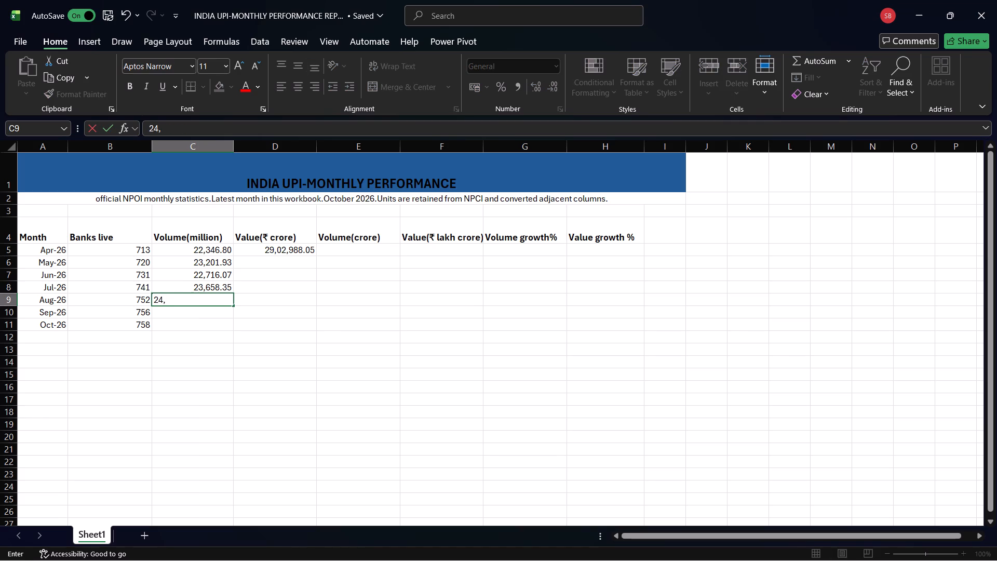
pyautogui.write('508')
pyautogui.press('.')
pyautogui.write('96')
pyautogui.press('Return')
# Enter 24,068.38 as the September volume in million in cell C10.
pyautogui.write('24')
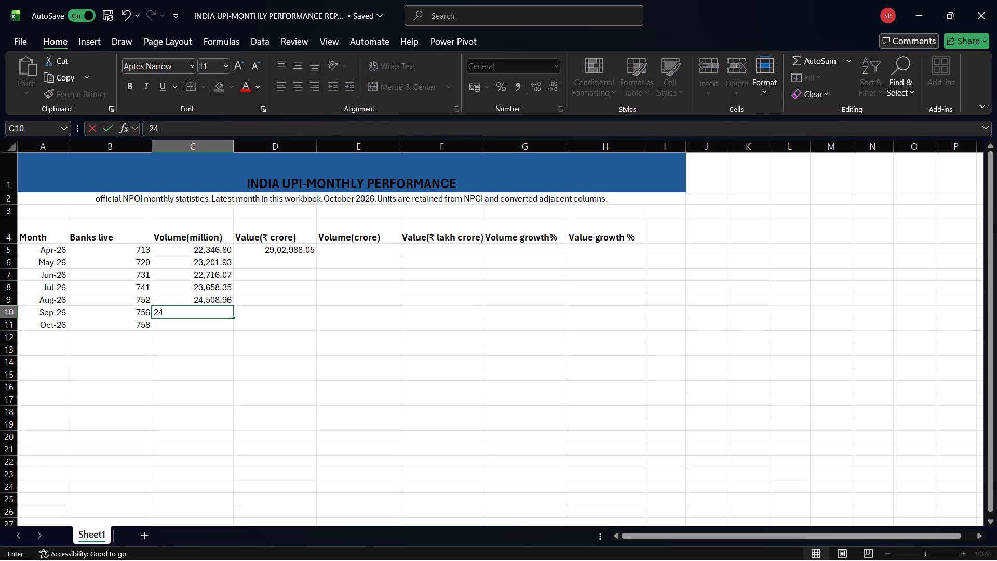
pyautogui.press(',')
pyautogui.write('068')
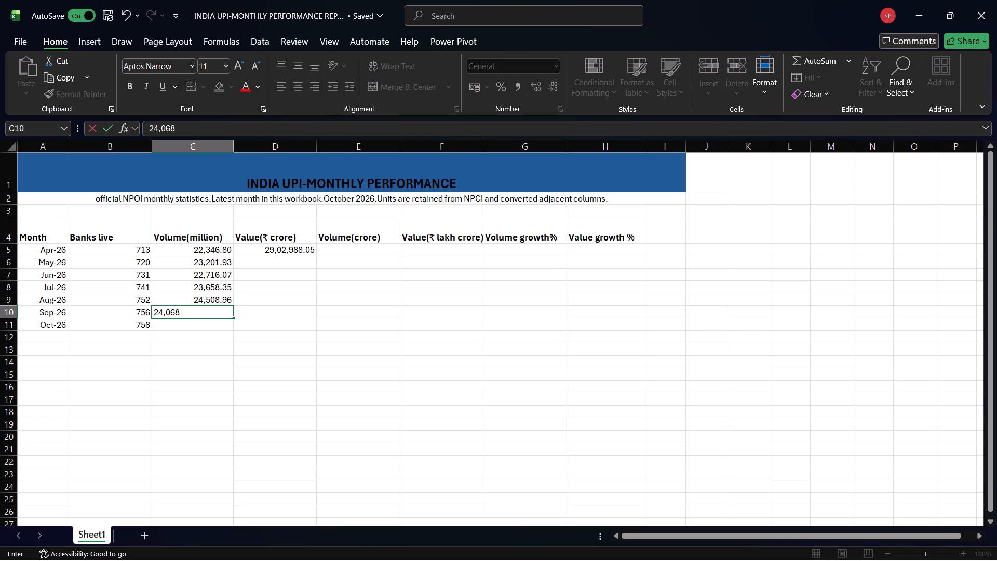
pyautogui.write('.38')
pyautogui.press('Return')
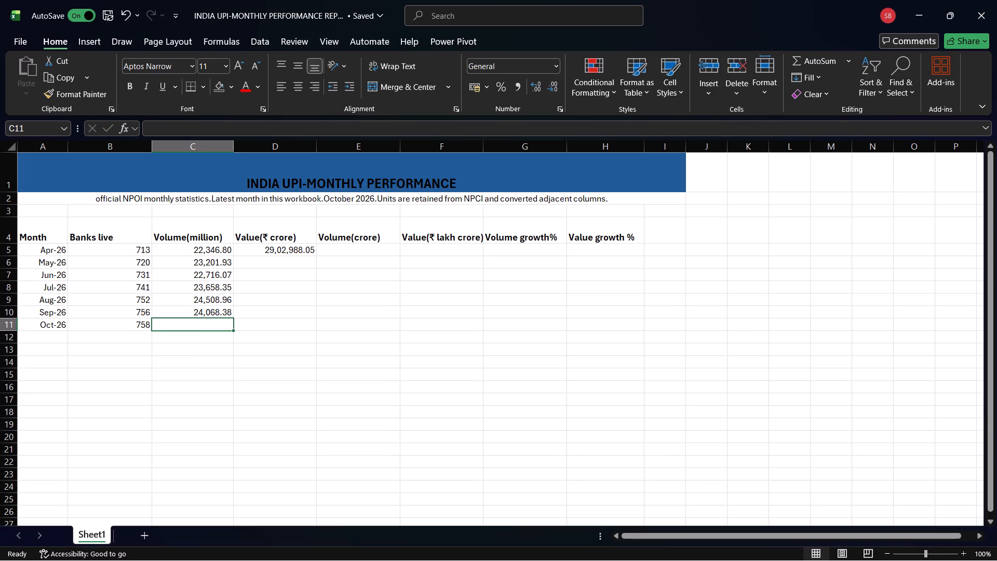
# Enter 25,466.70 as the October volume in million in cell C11.
pyautogui.write('25')
pyautogui.press(',')
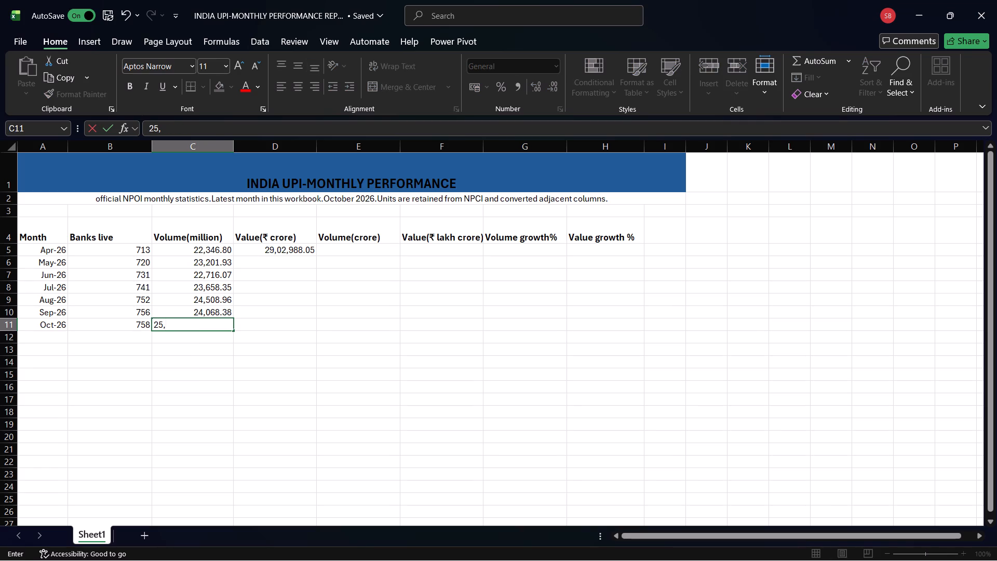
pyautogui.write('466')
pyautogui.press('.')
pyautogui.write('70')
# Enter 29,90,424.21 as the May value in ₹ crore in cell D6.
pyautogui.click(300, 262)
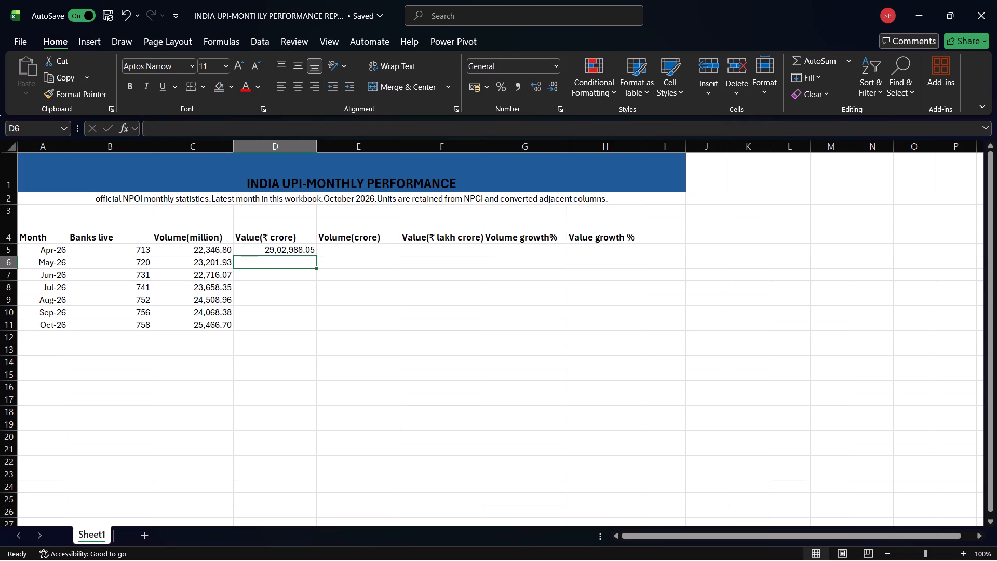
pyautogui.write('29')
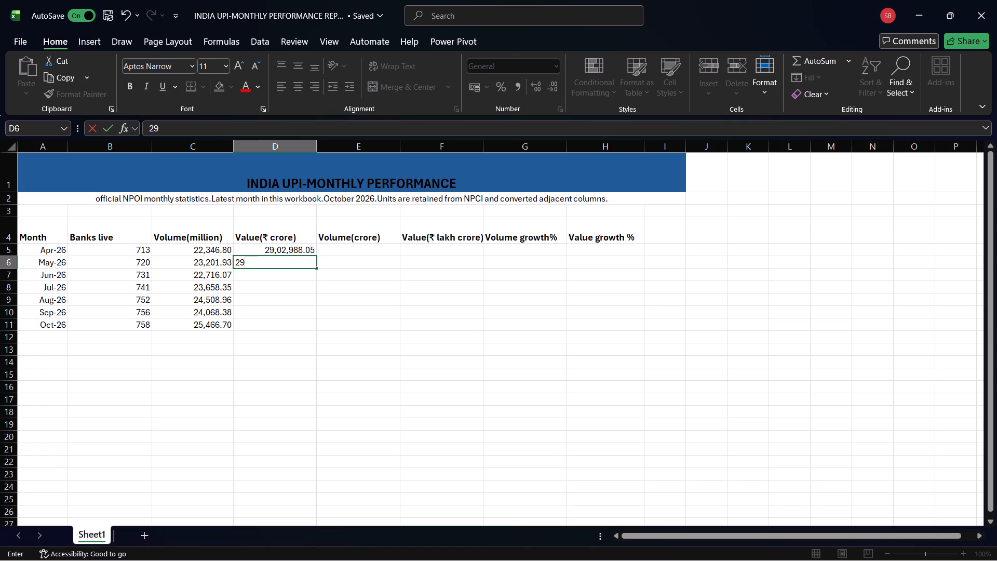
pyautogui.press(',')
pyautogui.write('90,')
pyautogui.press('4')
pyautogui.write('24')
pyautogui.press('.')
pyautogui.write('21')
pyautogui.press('Return')
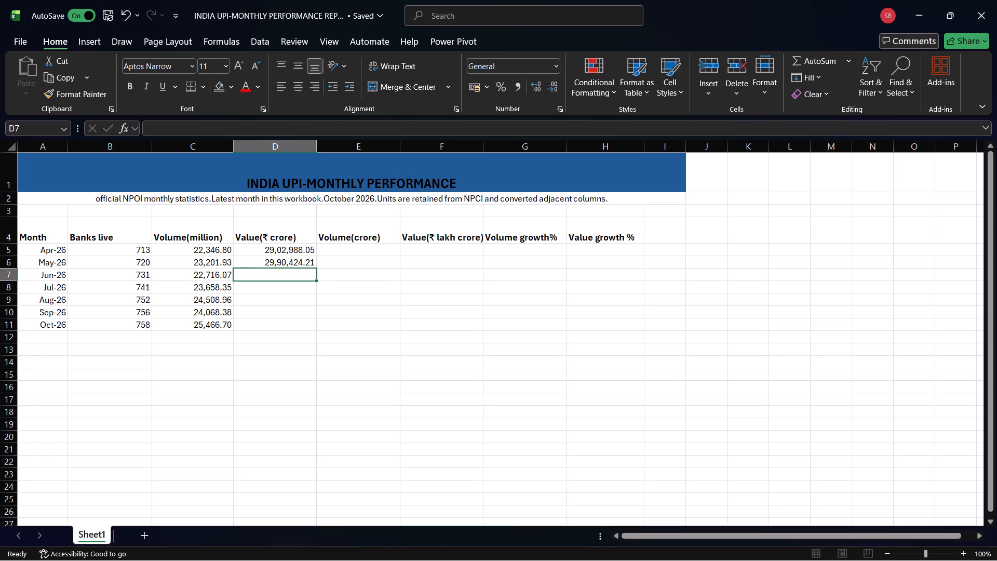
# Enter the June and July values in ₹ crore, 28,92,138.67 in cell D7 and 29,87,880.49 in cell D8.
pyautogui.write('28,')
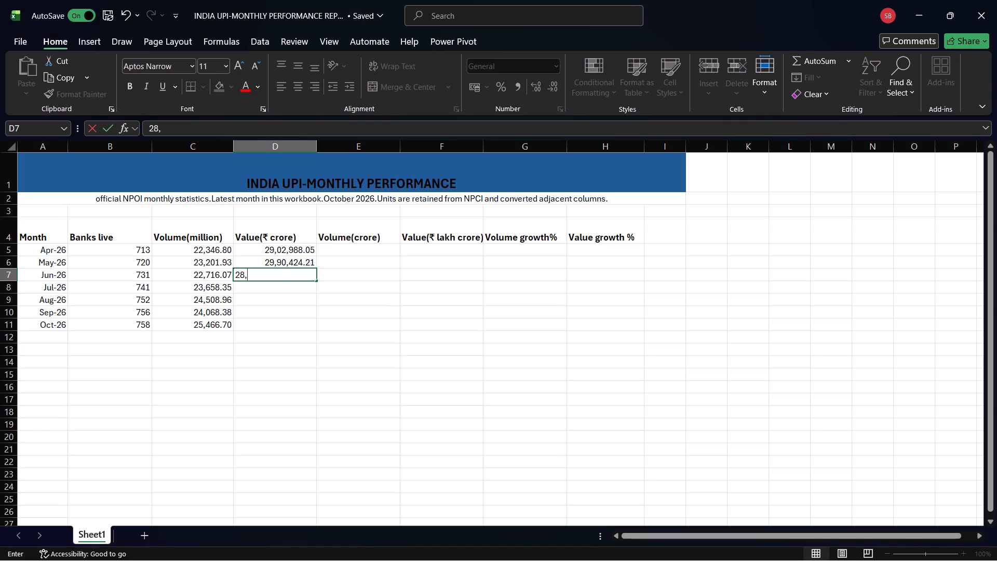
pyautogui.write('92')
pyautogui.press(',')
pyautogui.write('138')
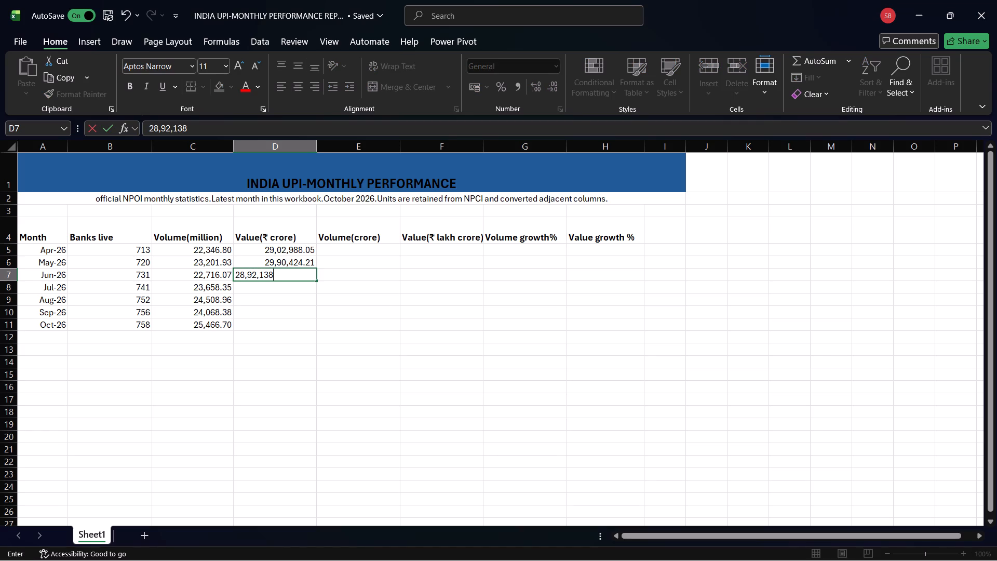
pyautogui.press('.')
pyautogui.write('67')
pyautogui.press('Return')
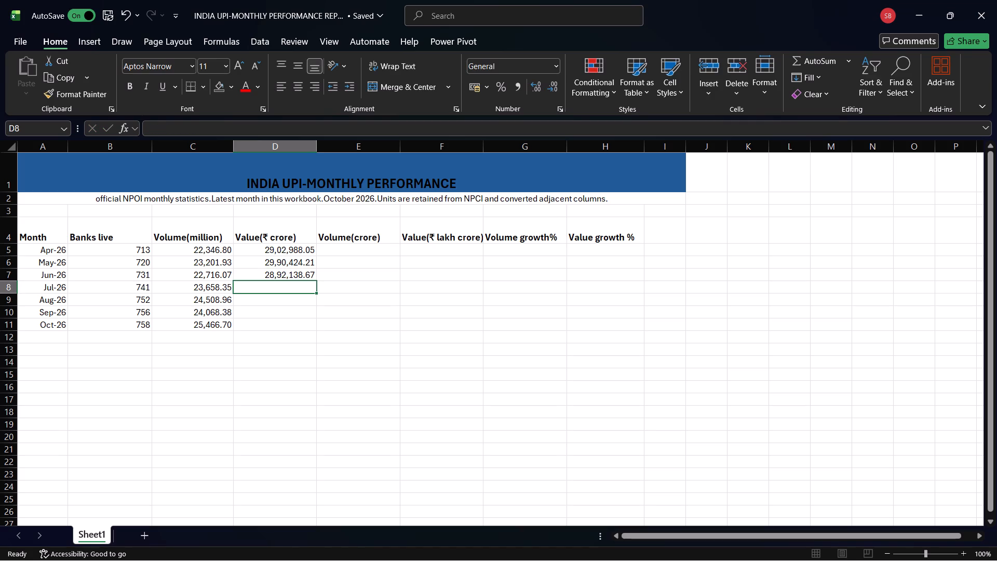
pyautogui.write('29')
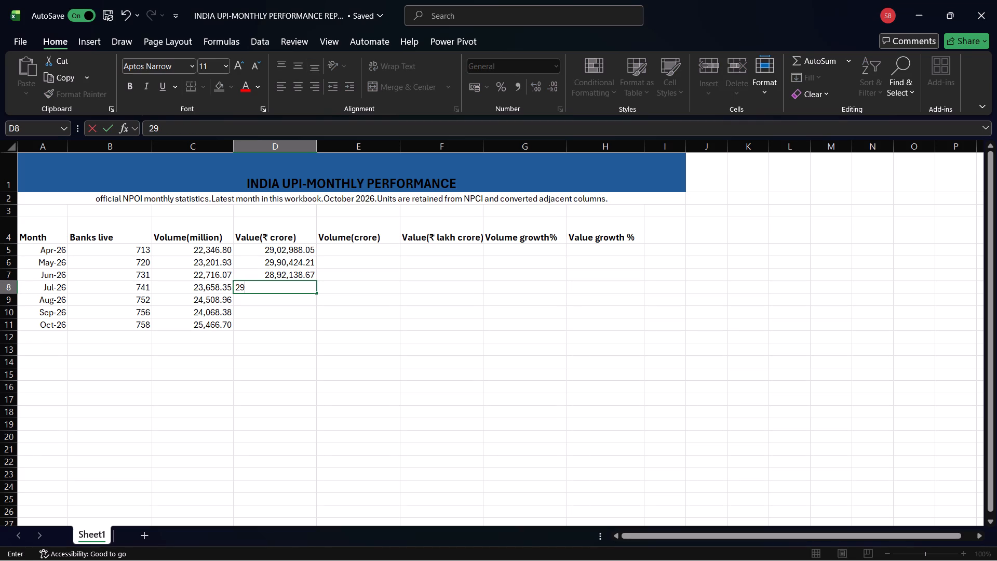
pyautogui.press(',')
pyautogui.write('87,880')
pyautogui.press('.')
pyautogui.write('49')
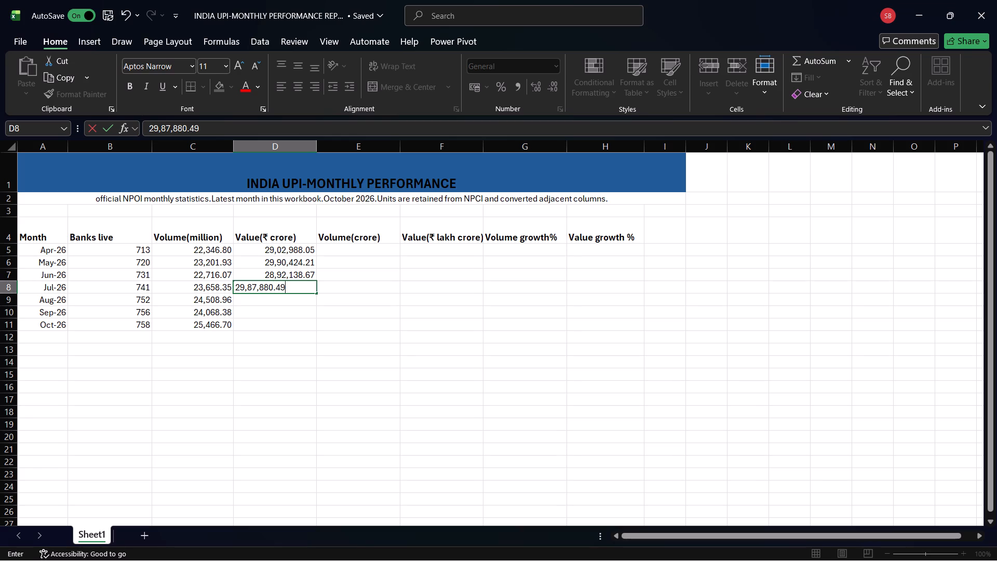
pyautogui.press('Return')
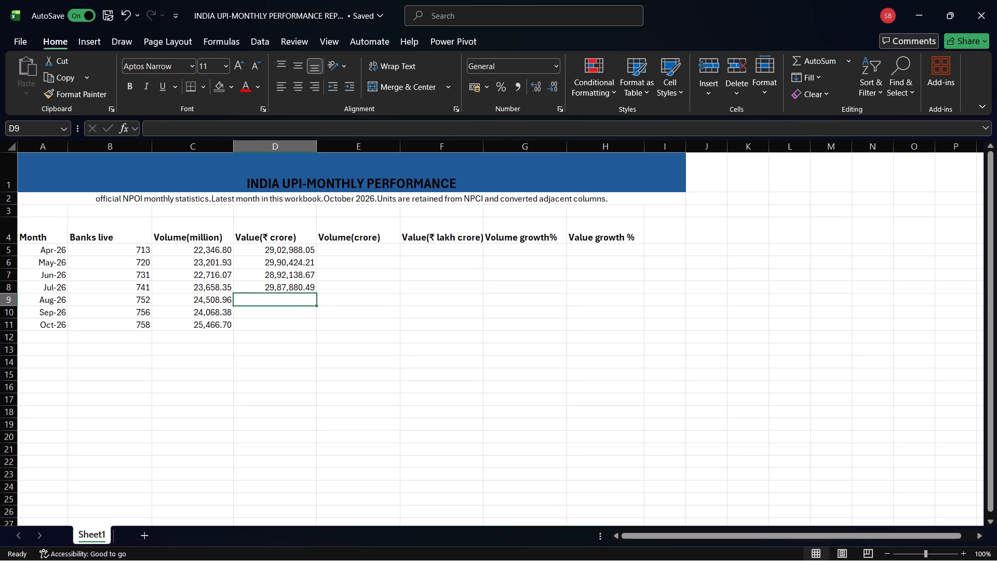
# Enter the August and September values in ₹ crore, 29,82,355.95 in cell D9 and 29,37,396.67 in cell D10.
pyautogui.write('29')
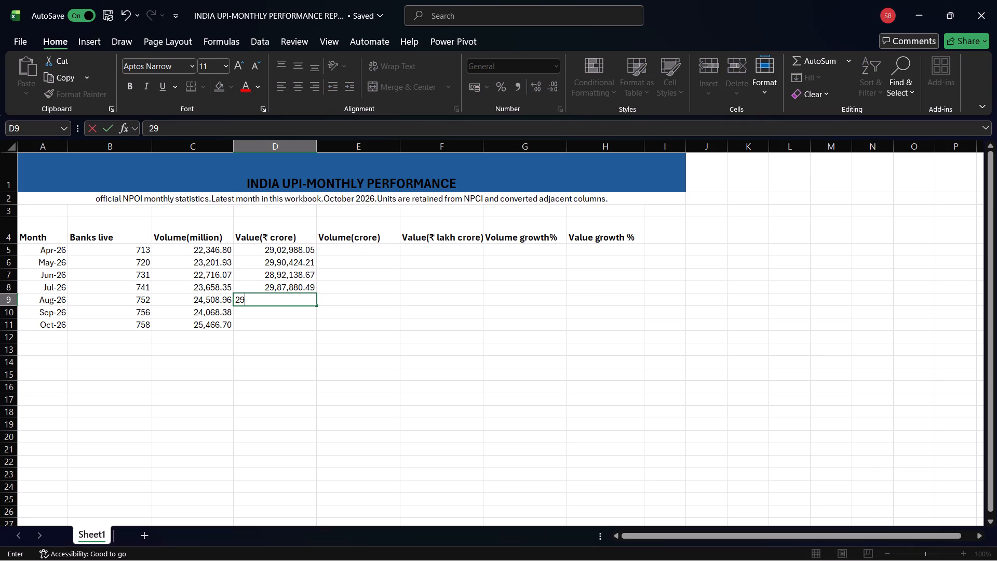
pyautogui.press(',')
pyautogui.write('82')
pyautogui.press(',')
pyautogui.write('355')
pyautogui.press('.')
pyautogui.write('95')
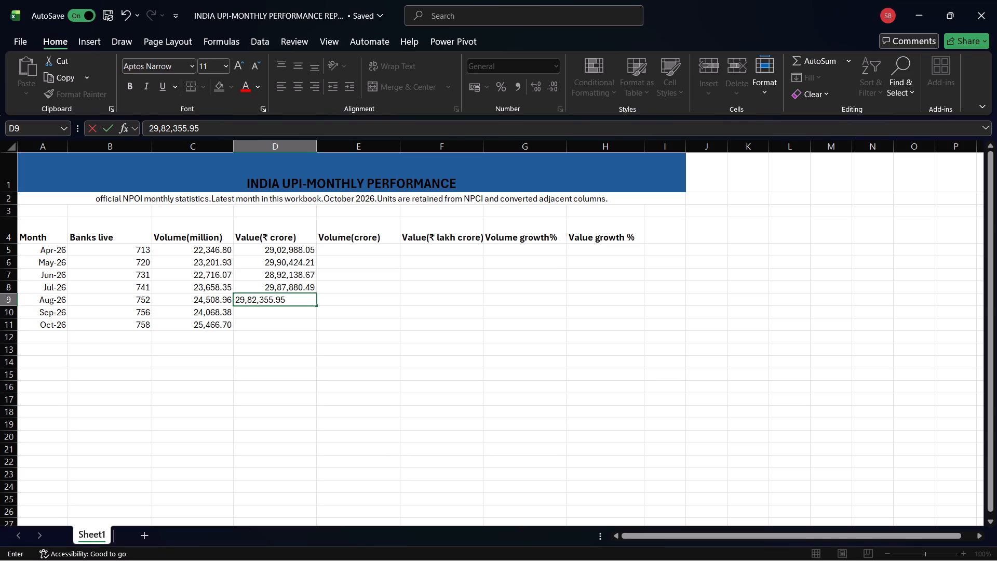
pyautogui.press('Return')
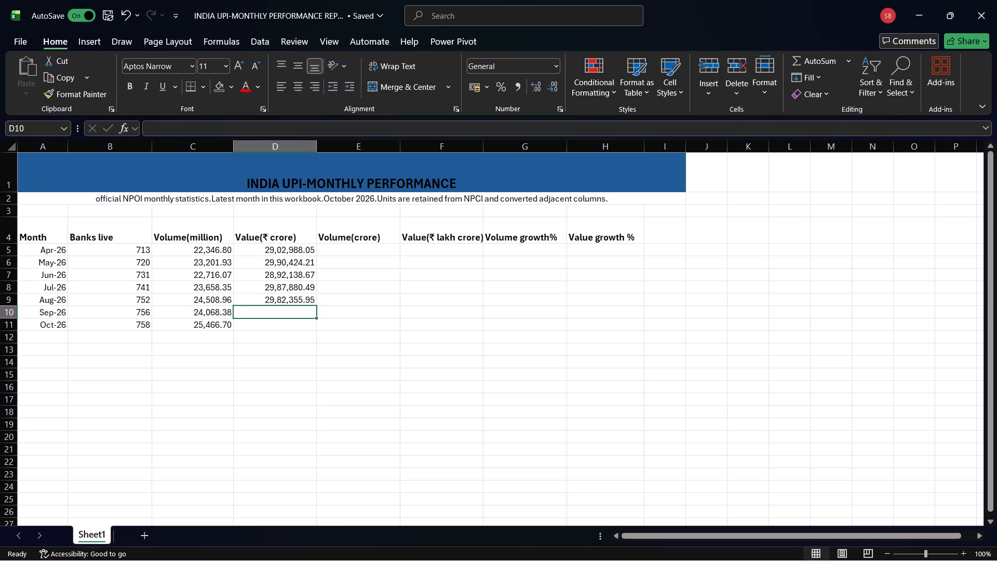
pyautogui.write('29')
pyautogui.press(',')
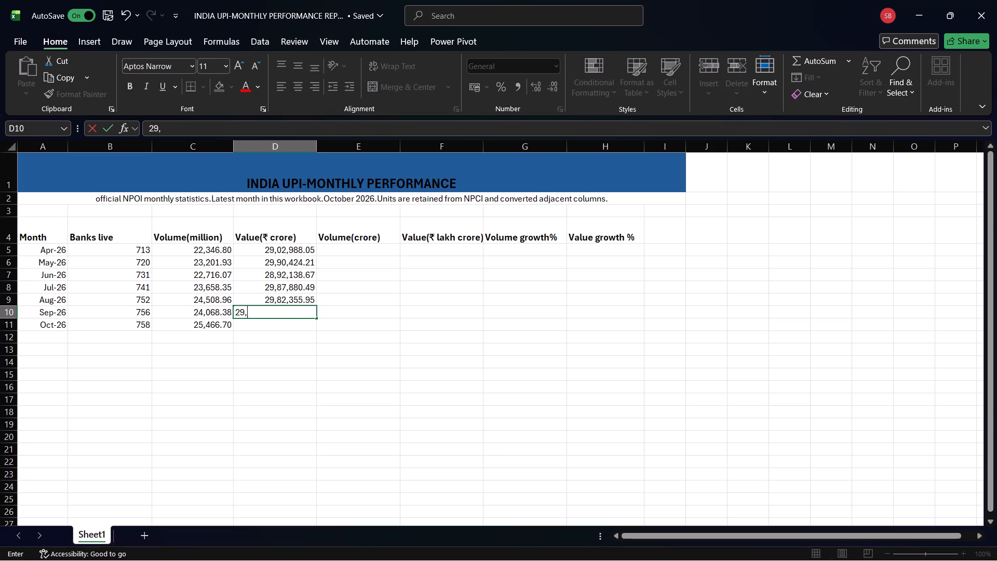
pyautogui.write('37,')
pyautogui.write('396')
pyautogui.write('.67')
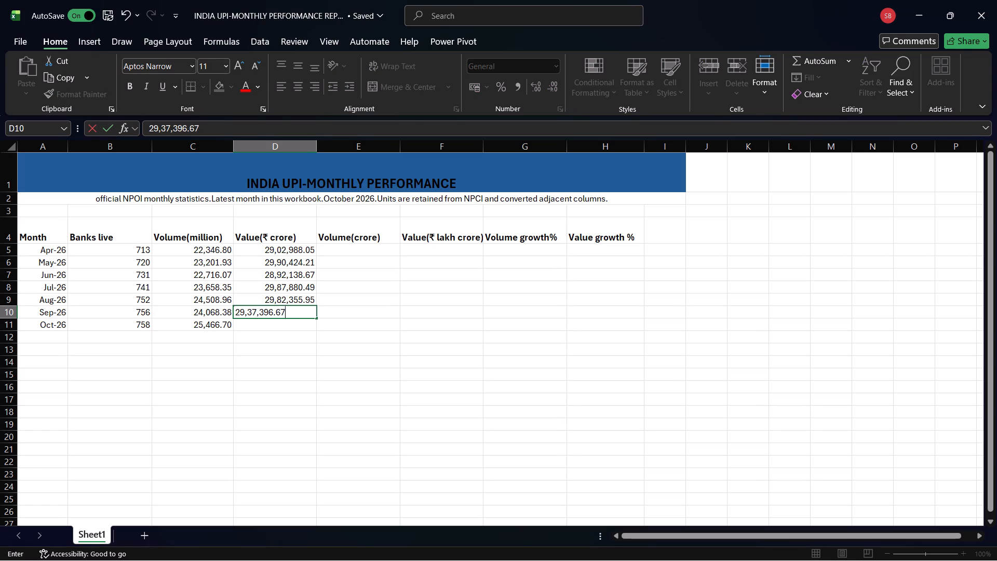
pyautogui.press('Return')
# Enter 31,52,929.46 as the October value in ₹ crore in cell D11.
pyautogui.write('31')
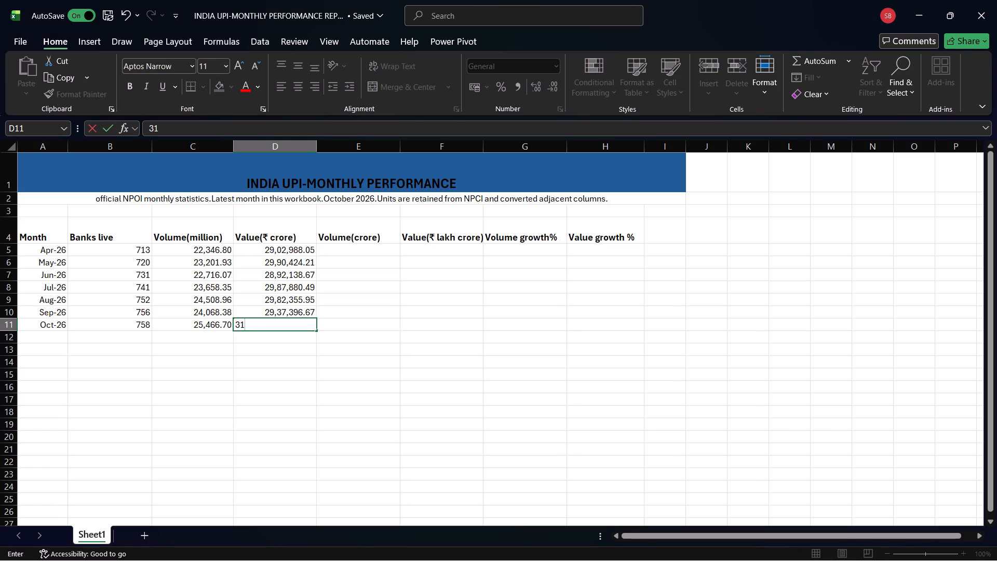
pyautogui.press(',')
pyautogui.write('52')
pyautogui.write(',929')
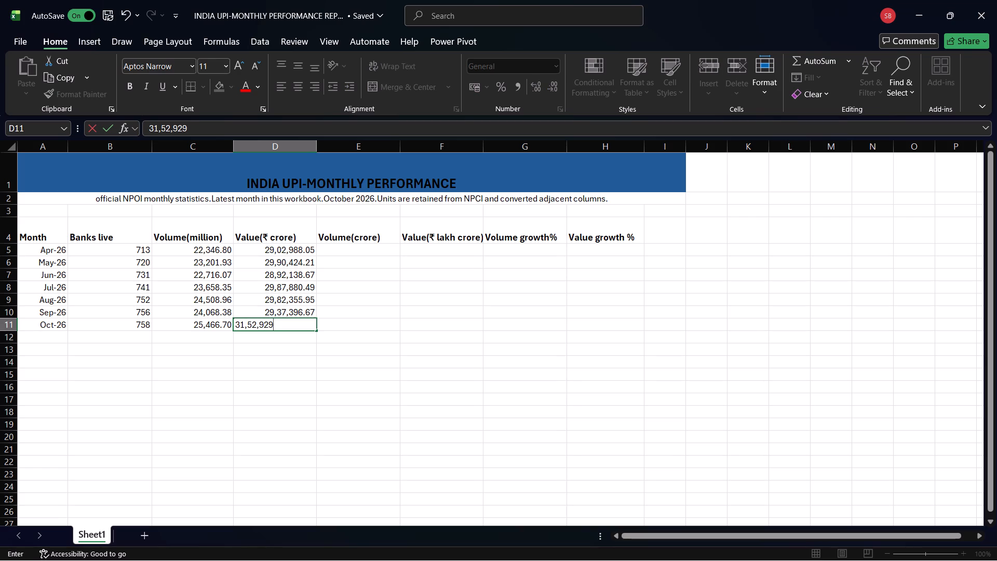
pyautogui.press('.')
pyautogui.write('46')
# Calculate Volume(crore) with the formula =C5/10 in cell E5 and fill it down to E11.
pyautogui.click(370, 250)
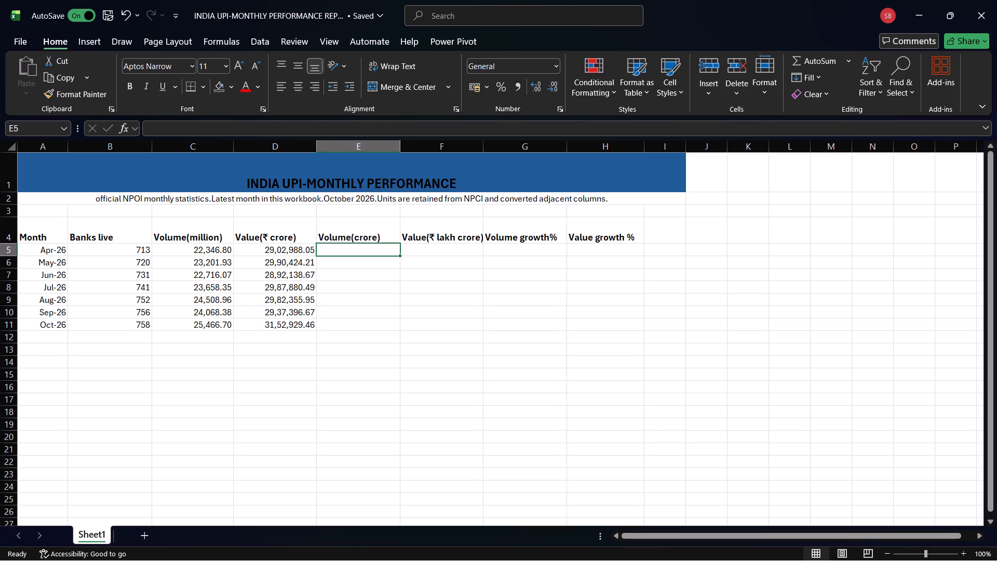
pyautogui.press('=')
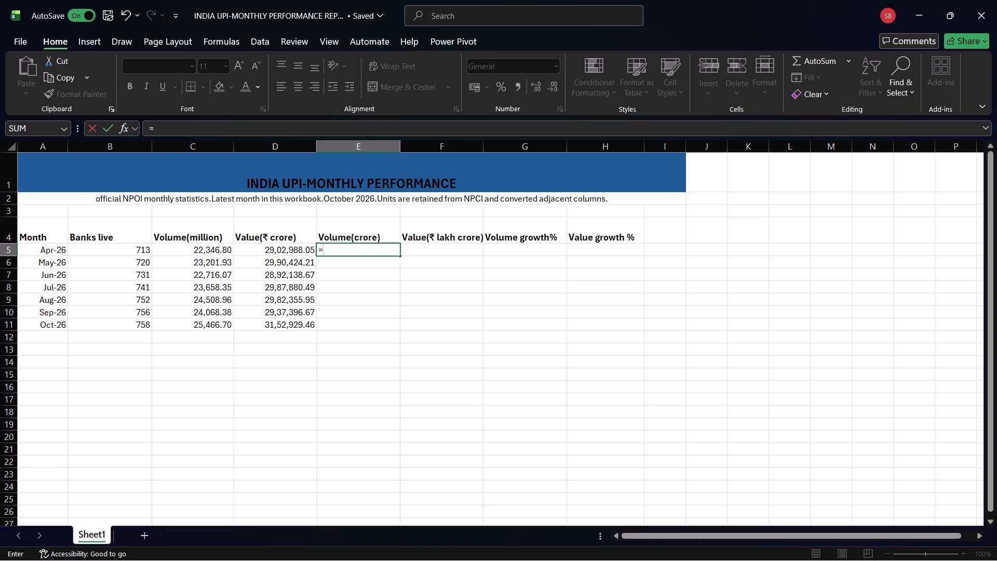
pyautogui.click(212, 252)
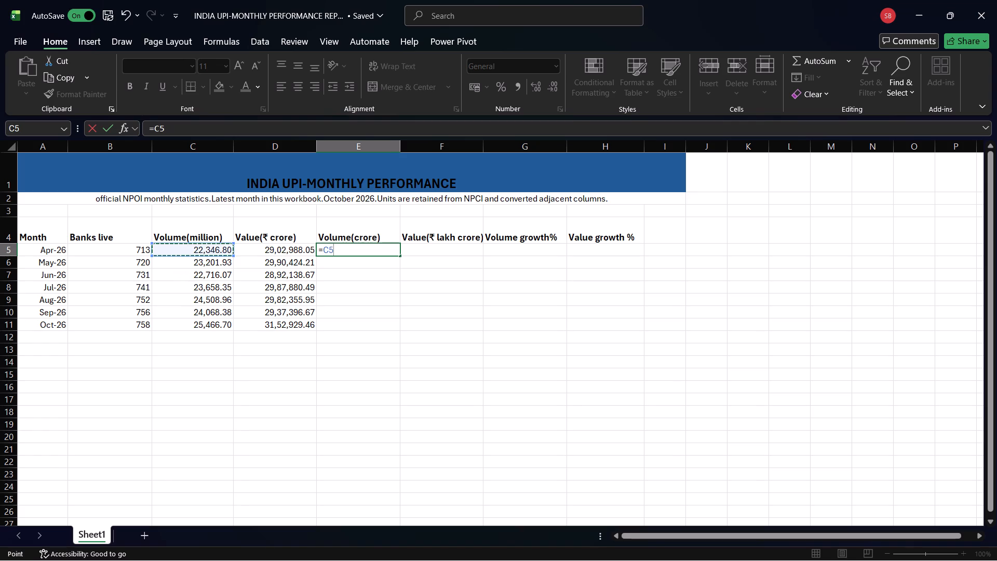
pyautogui.press('/')
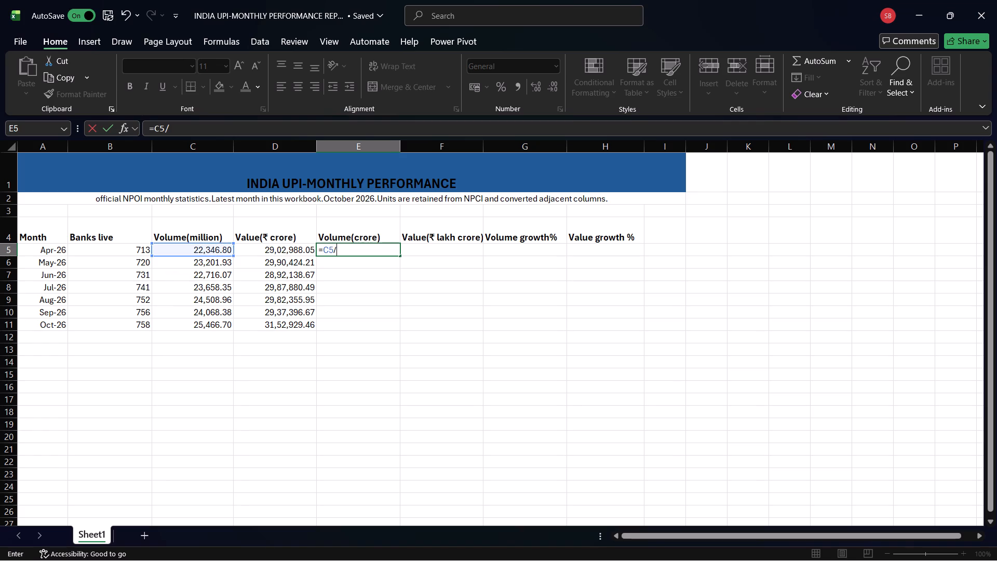
pyautogui.write('10')
pyautogui.press('Return')
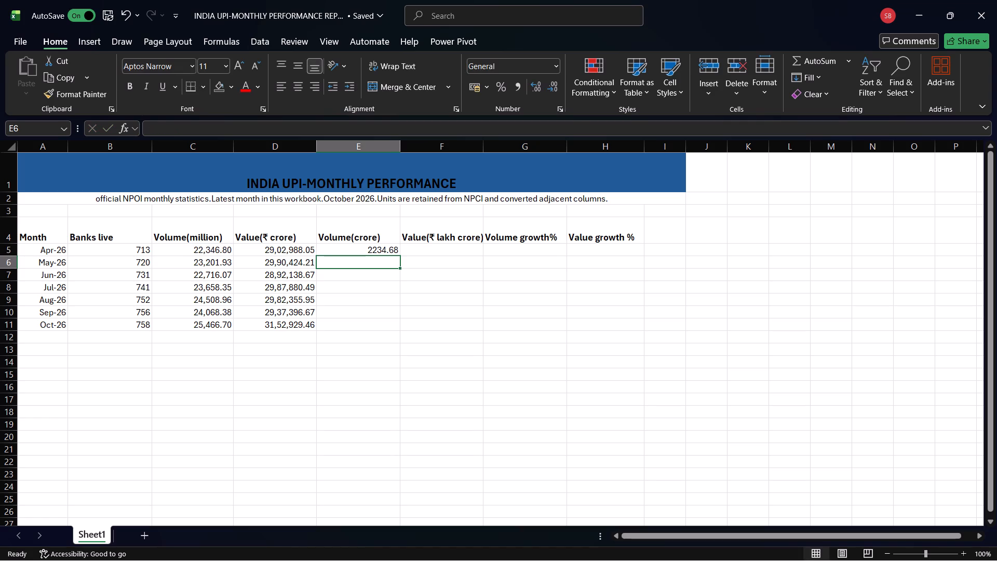
pyautogui.click(365, 252)
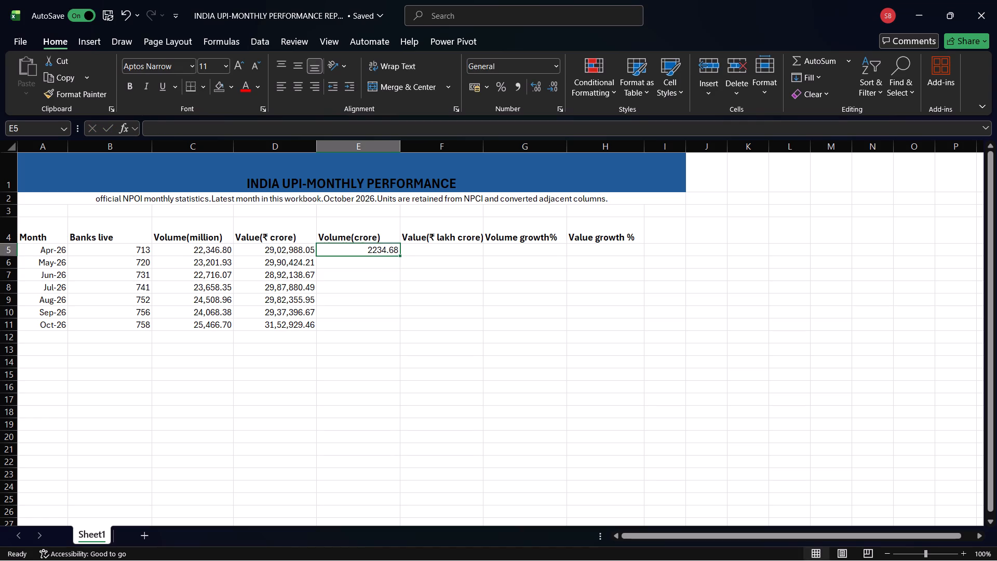
pyautogui.moveTo(401, 254); pyautogui.dragTo(399, 287)
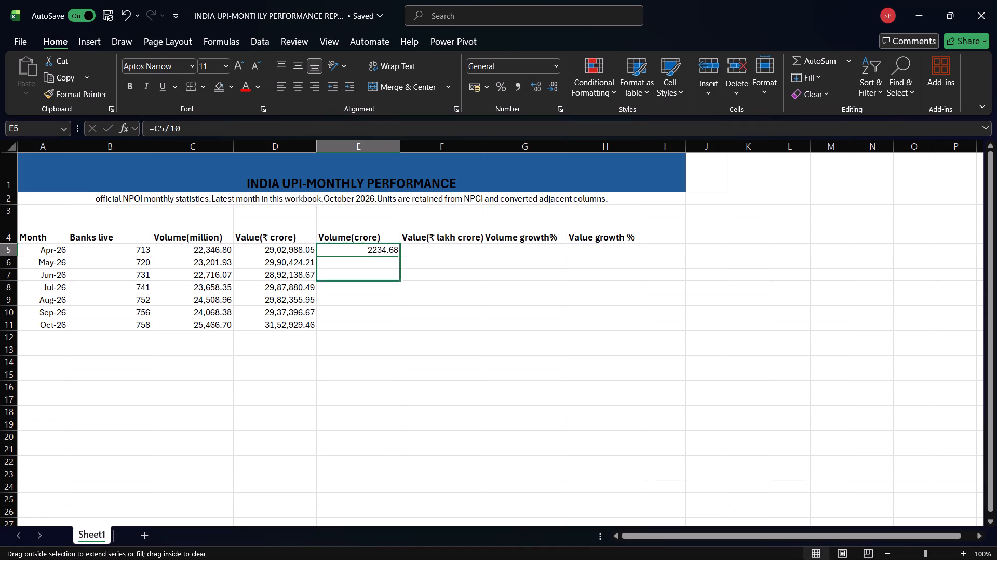
pyautogui.moveTo(399, 287); pyautogui.dragTo(399, 330)
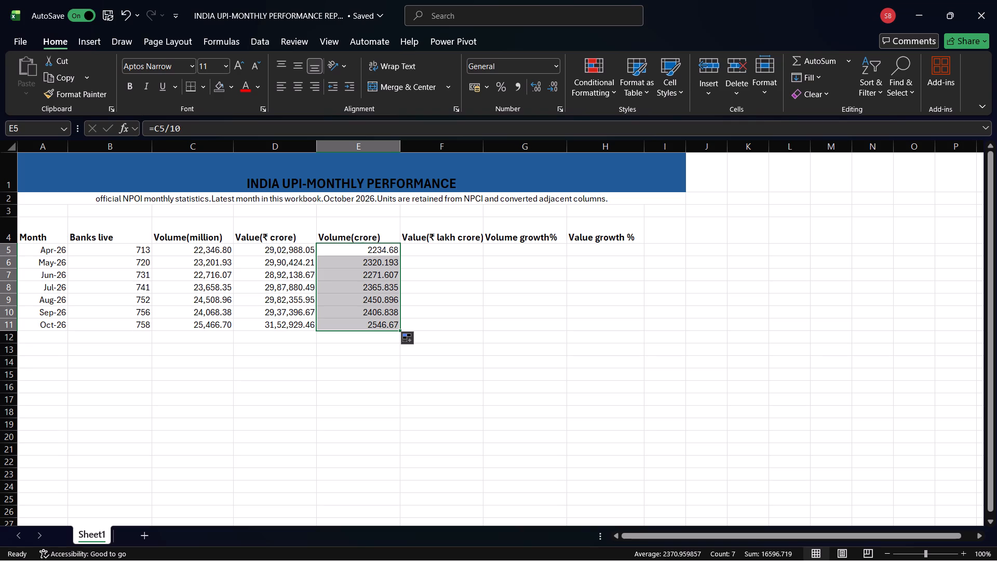
# Calculate Value(₹ lakh crore) with the formula =D5/100000 in cell F5 and fill it down to F11.
pyautogui.click(454, 251)
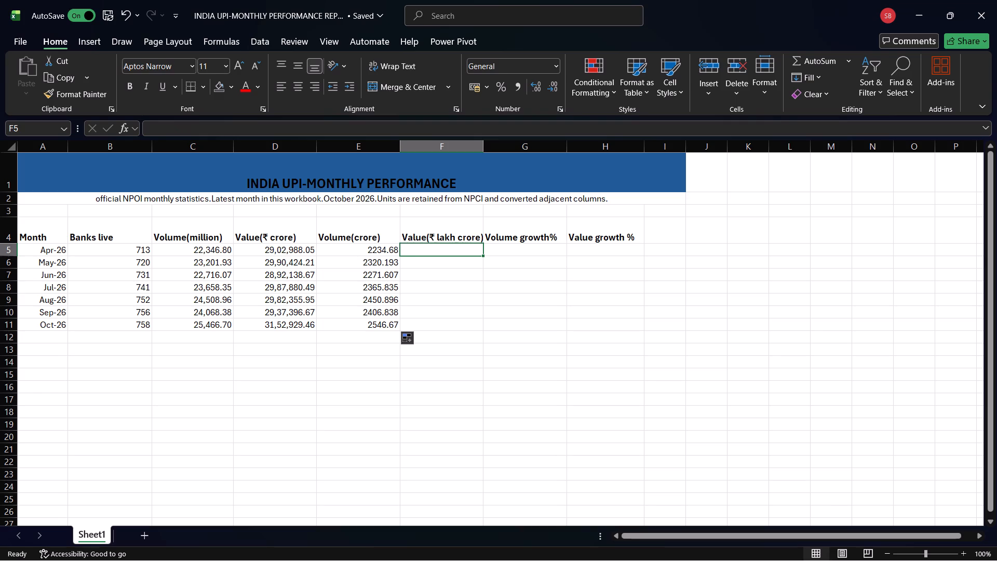
pyautogui.press('=')
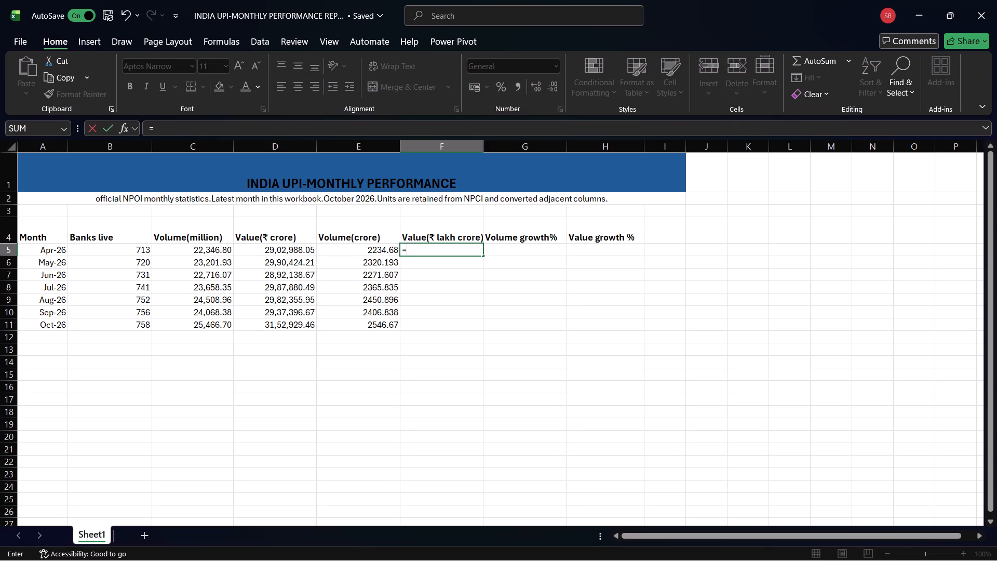
pyautogui.click(288, 251)
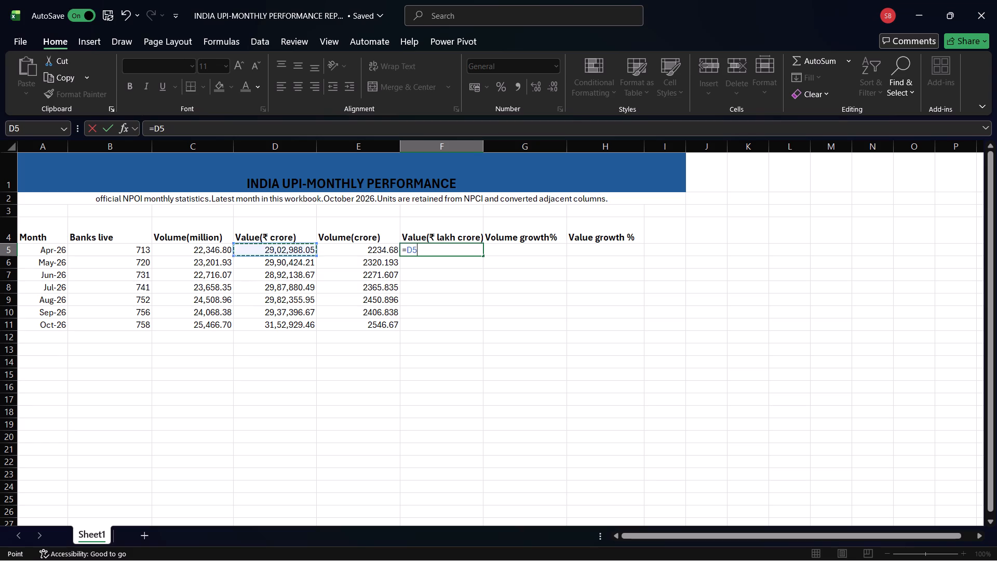
pyautogui.press('/')
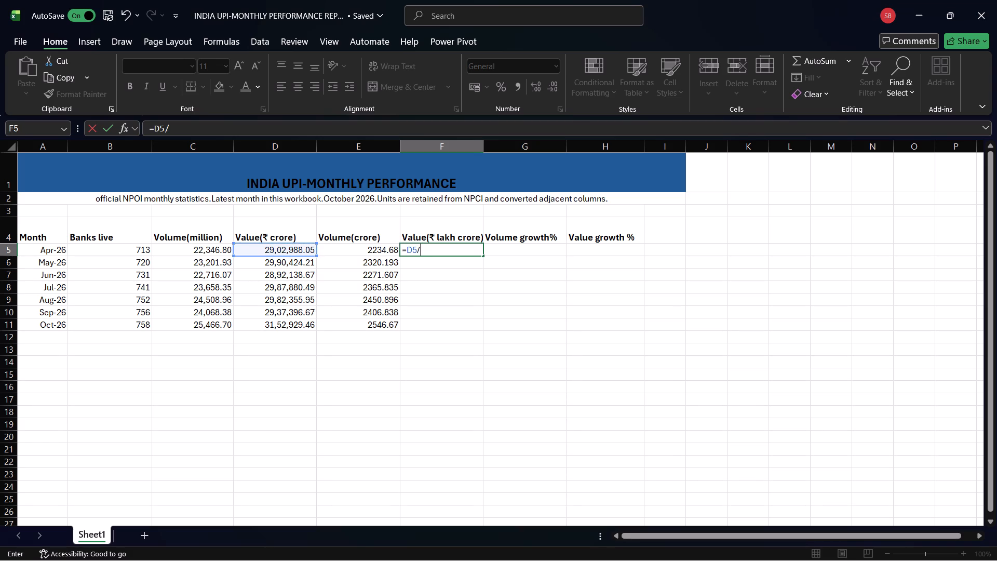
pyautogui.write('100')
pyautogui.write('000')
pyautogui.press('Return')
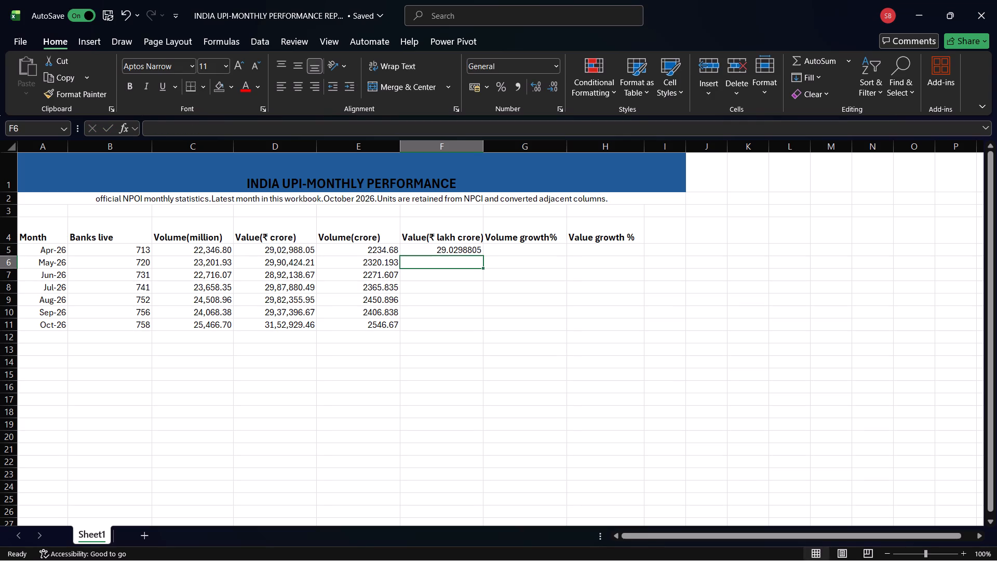
pyautogui.click(456, 250)
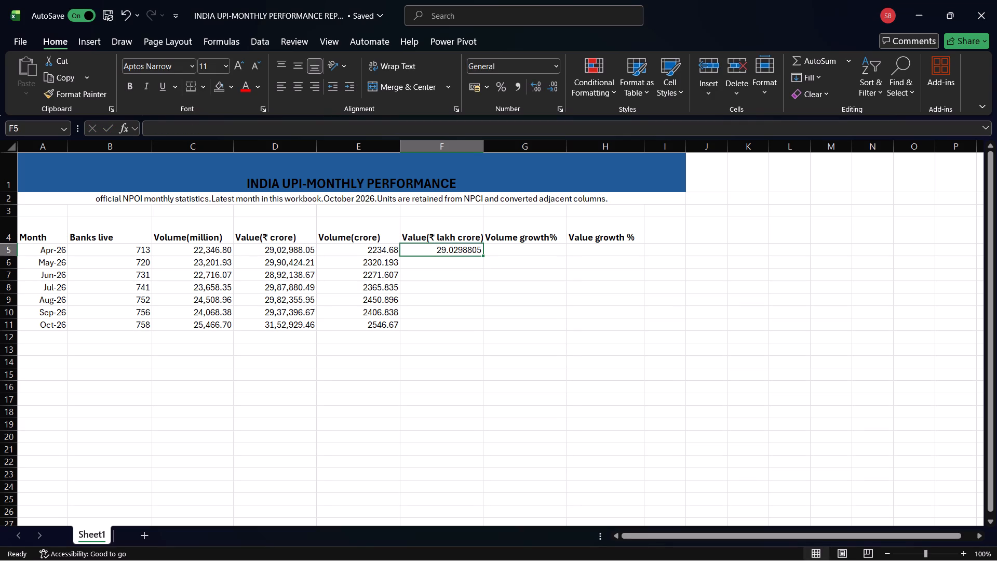
pyautogui.moveTo(482, 256); pyautogui.dragTo(483, 325)
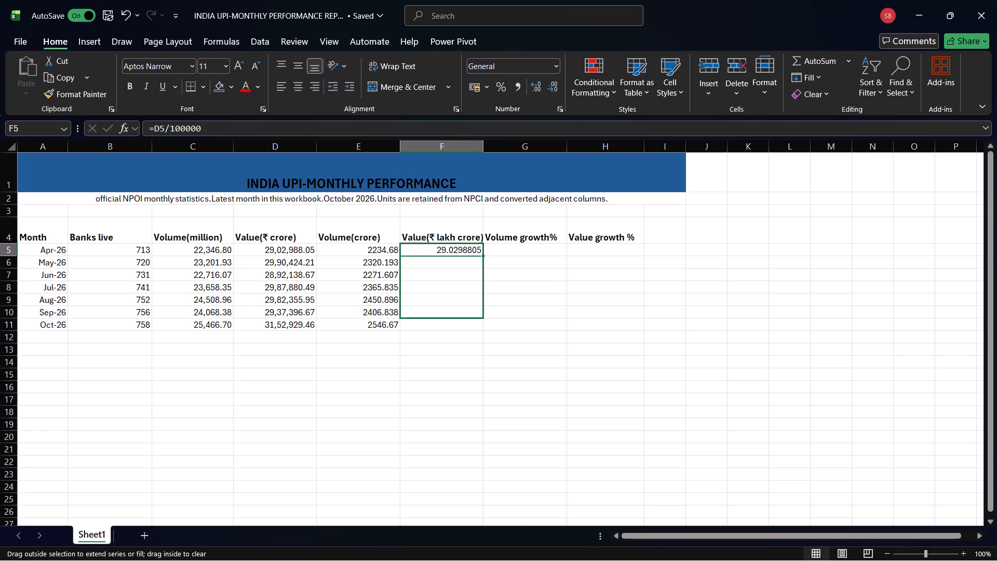
pyautogui.moveTo(483, 325); pyautogui.dragTo(483, 332)
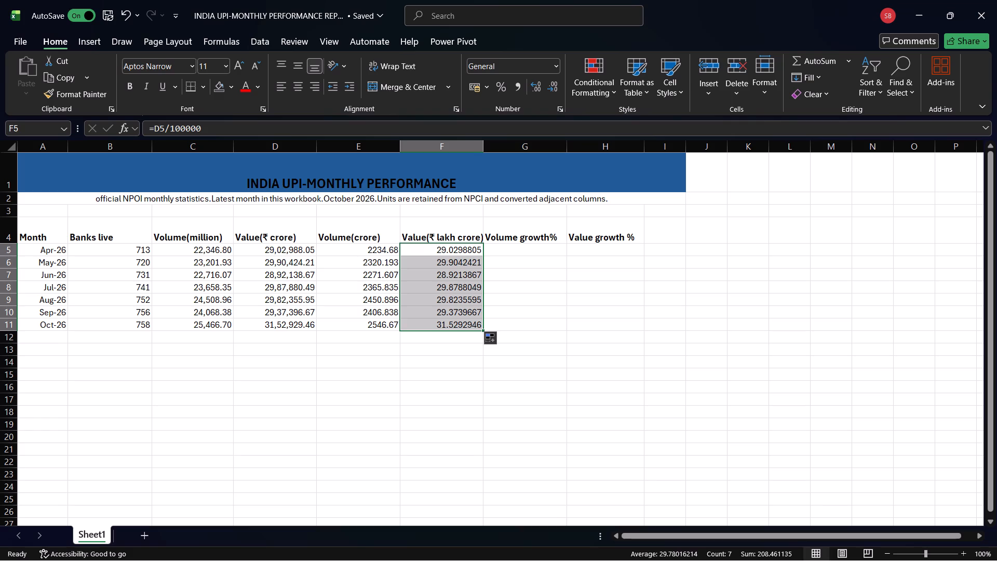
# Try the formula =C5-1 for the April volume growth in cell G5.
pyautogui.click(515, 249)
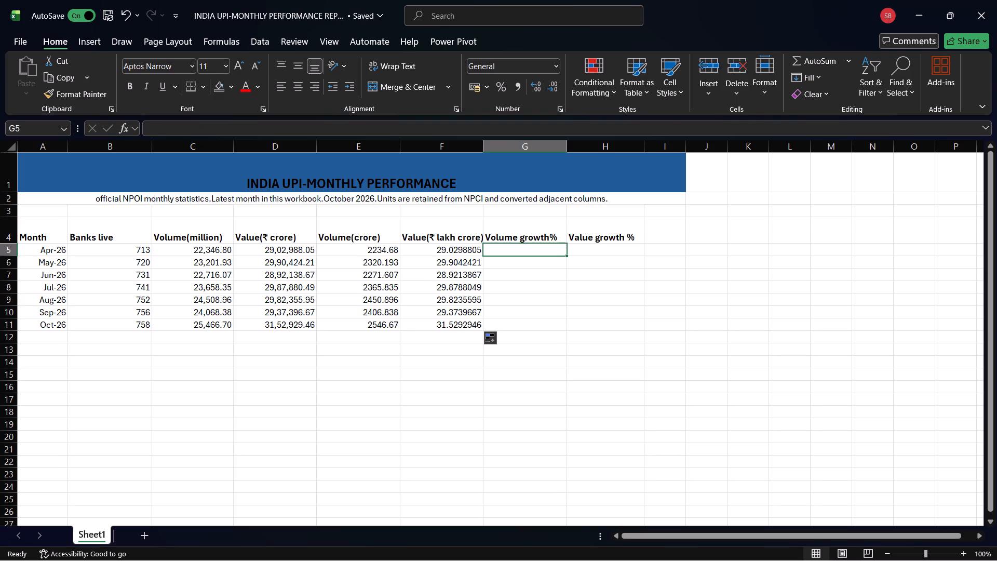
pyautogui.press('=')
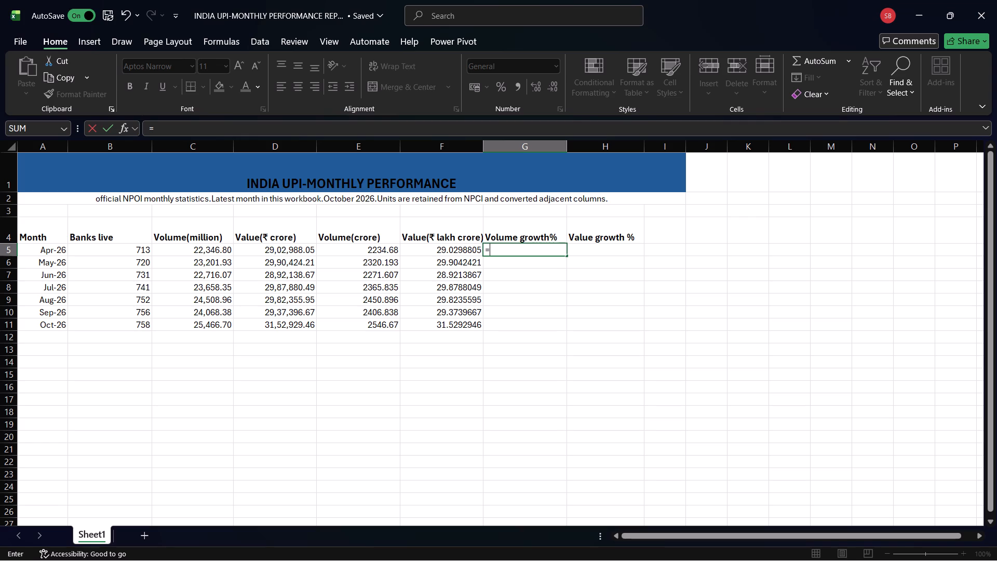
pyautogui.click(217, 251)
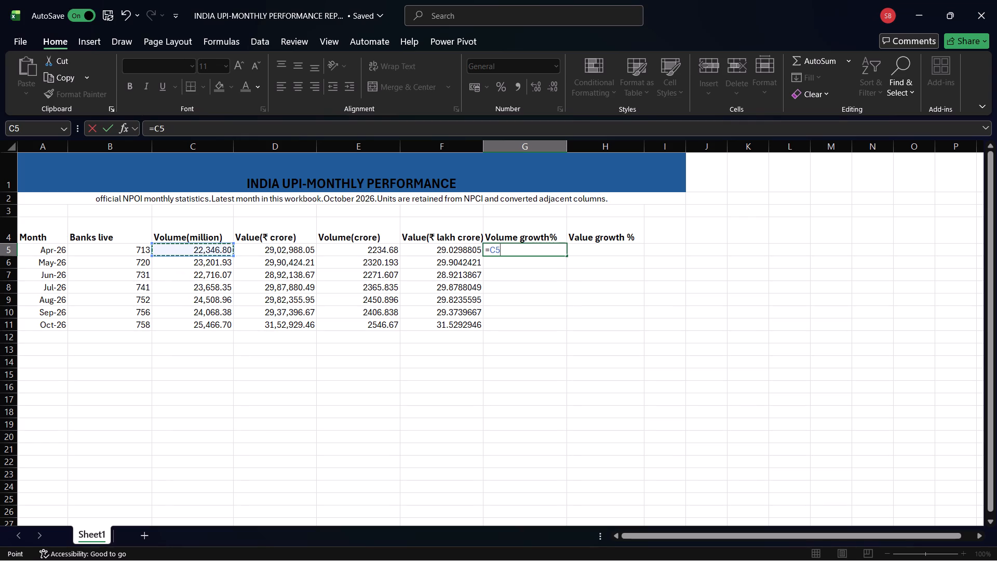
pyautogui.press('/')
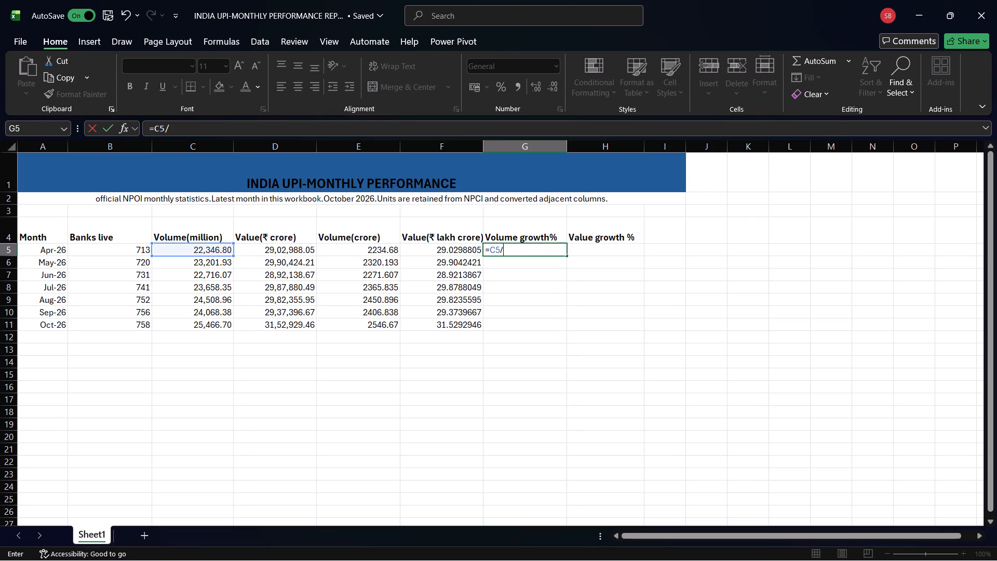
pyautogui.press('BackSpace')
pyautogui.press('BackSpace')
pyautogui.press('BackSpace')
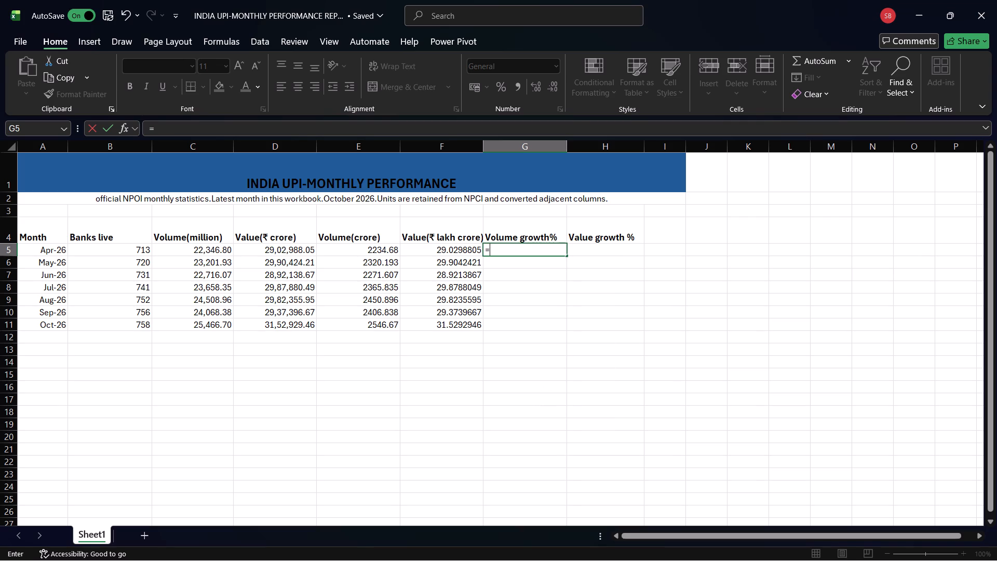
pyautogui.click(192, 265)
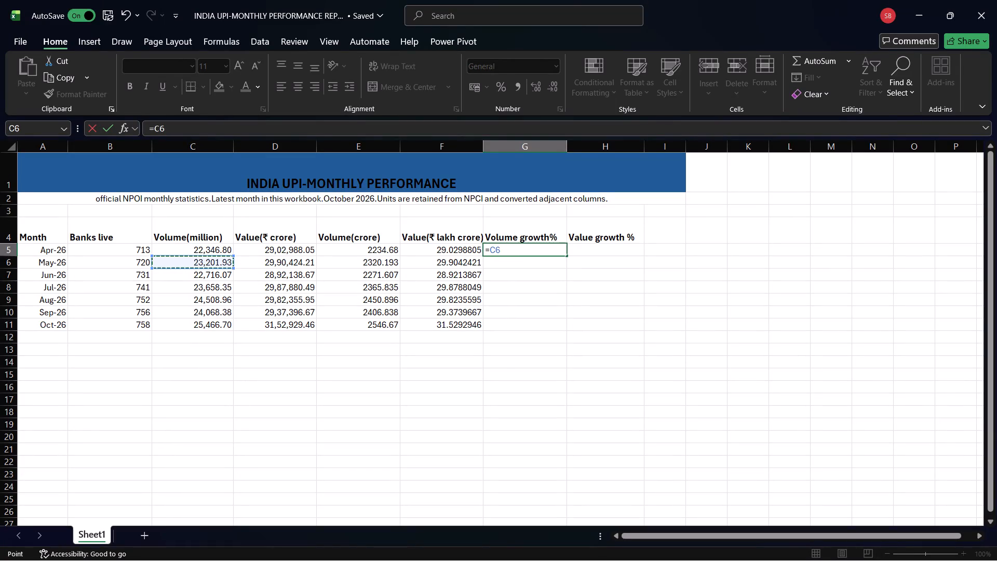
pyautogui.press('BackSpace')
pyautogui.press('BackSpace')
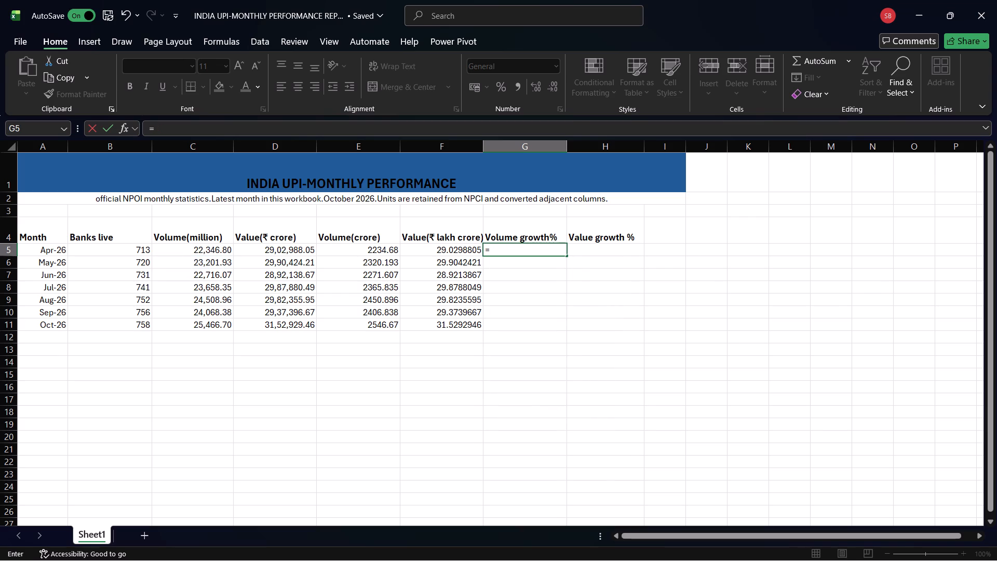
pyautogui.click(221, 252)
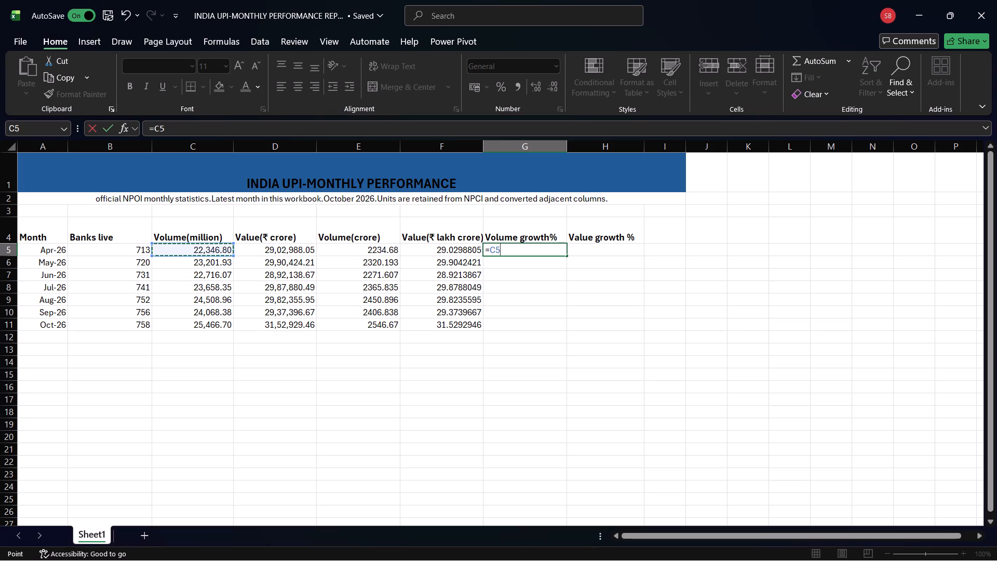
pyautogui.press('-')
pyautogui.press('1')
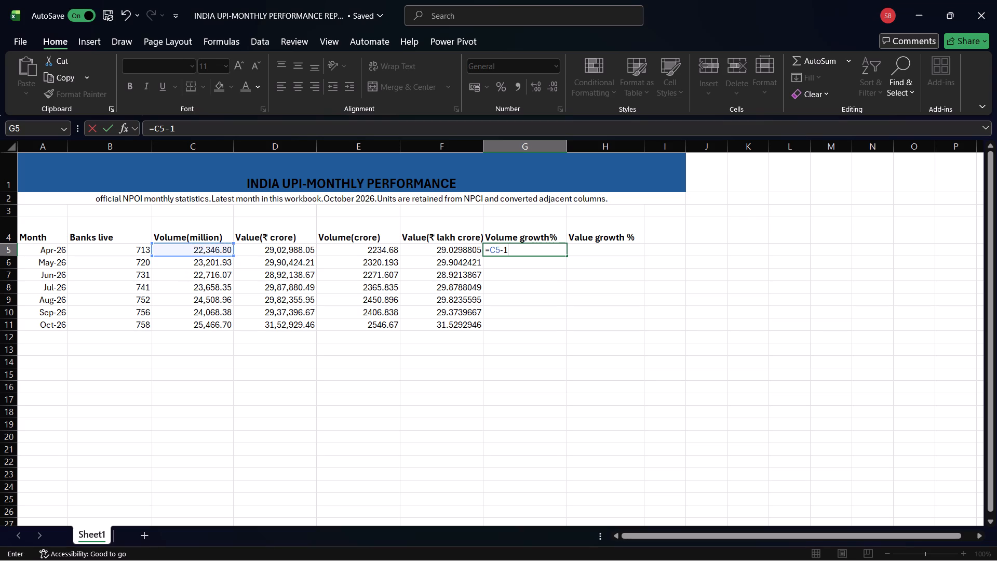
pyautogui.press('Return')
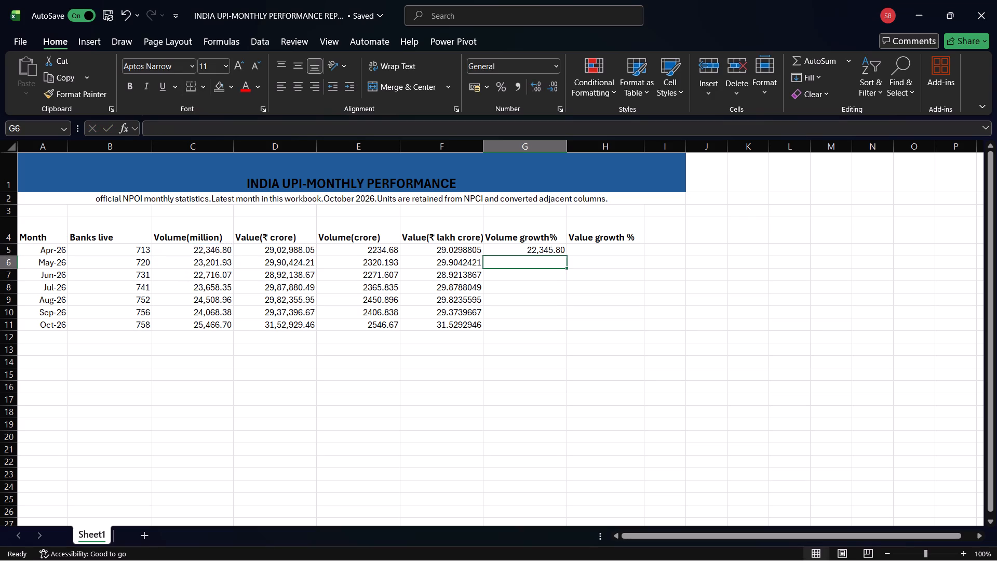
# Replace the April volume growth formula in cell G5 with #N/A.
pyautogui.click(522, 249)
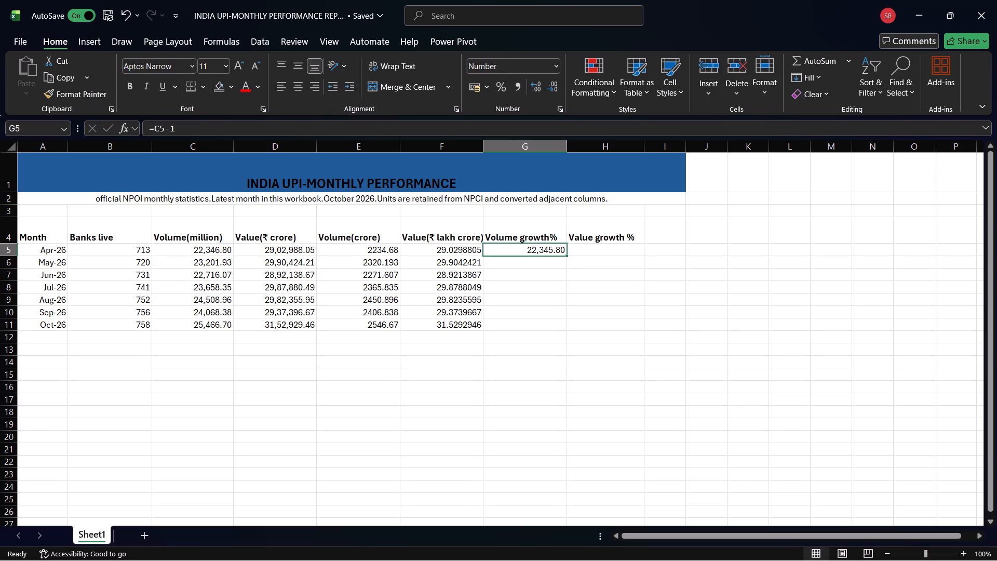
pyautogui.doubleClick(522, 249)
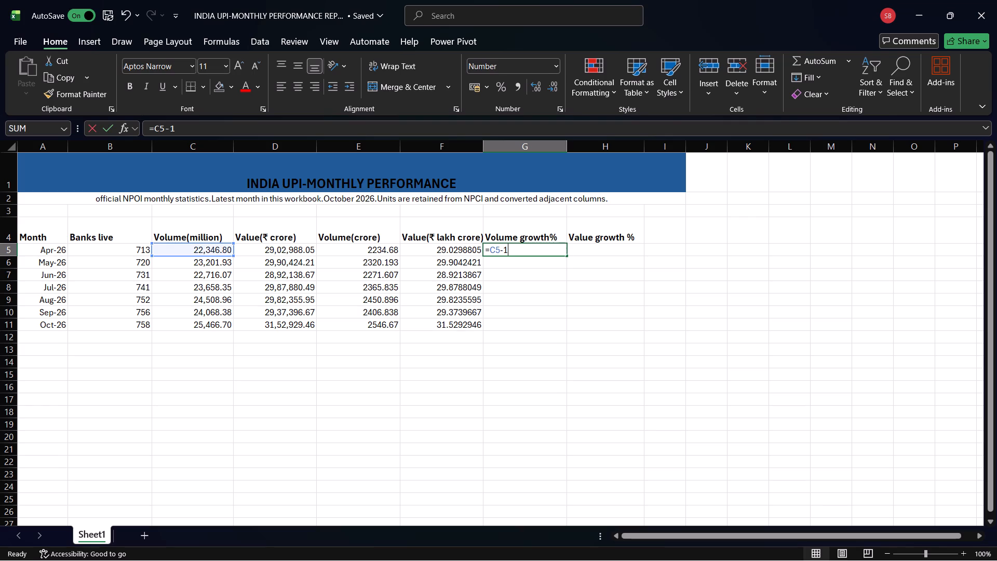
pyautogui.press('BackSpace')
pyautogui.press('BackSpace')
pyautogui.press('BackSpace')
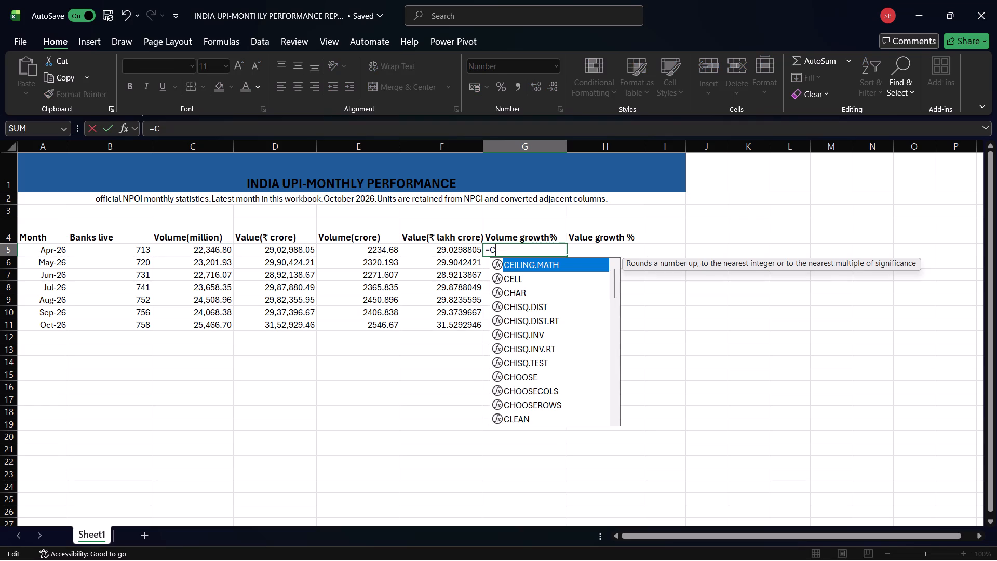
pyautogui.press('BackSpace')
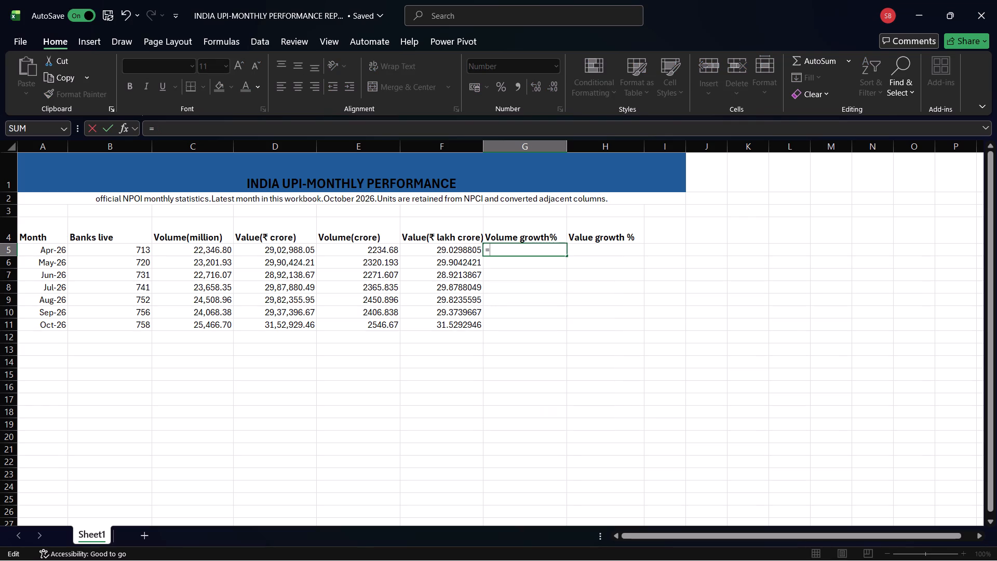
pyautogui.press('BackSpace')
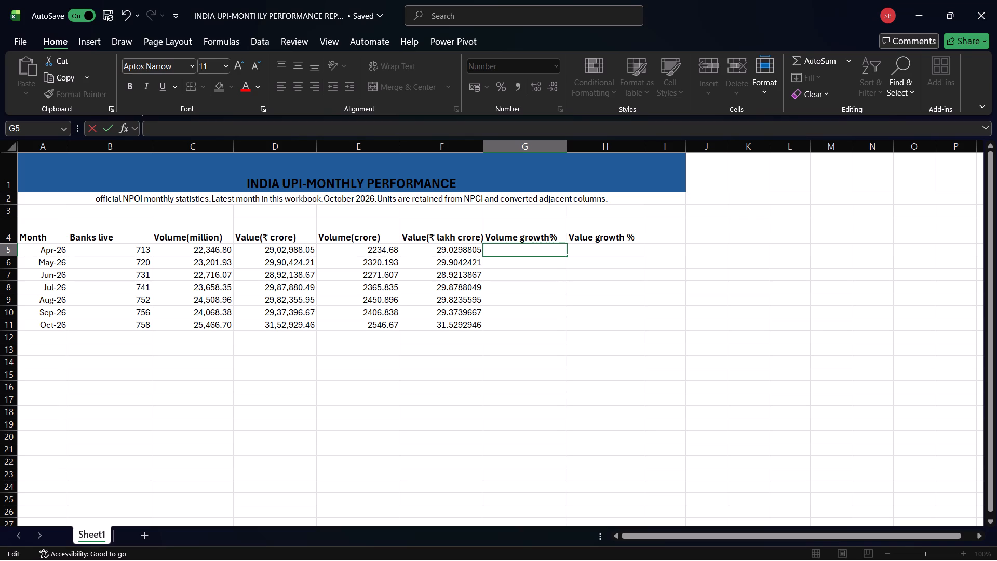
pyautogui.hotkey('shift', '#')
pyautogui.press('n')
pyautogui.press('/')
pyautogui.press('a')
pyautogui.click(522, 264)
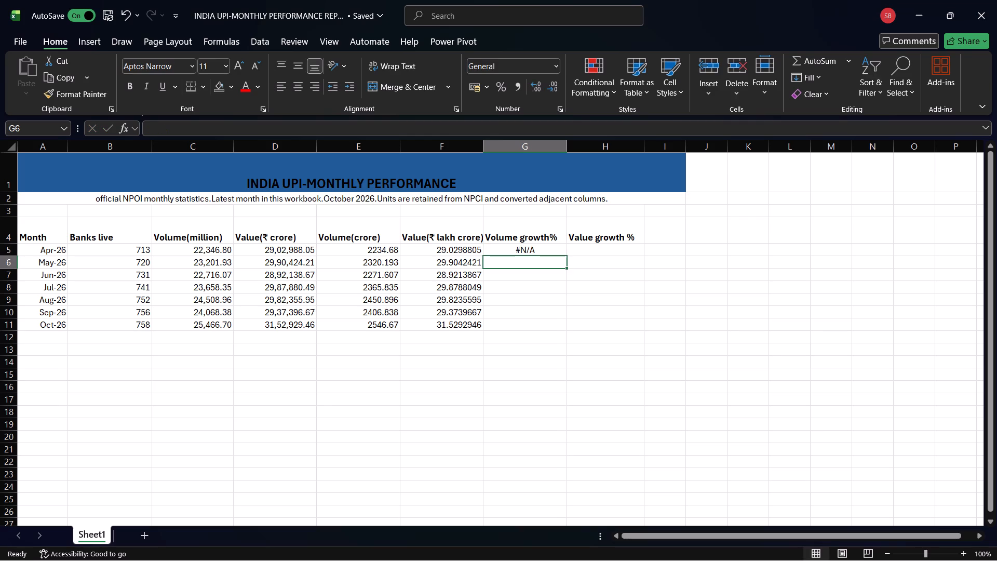
# Enter the formula =C6/C5 for the May volume growth in cell G6 and fill it down to G11.
pyautogui.press('=')
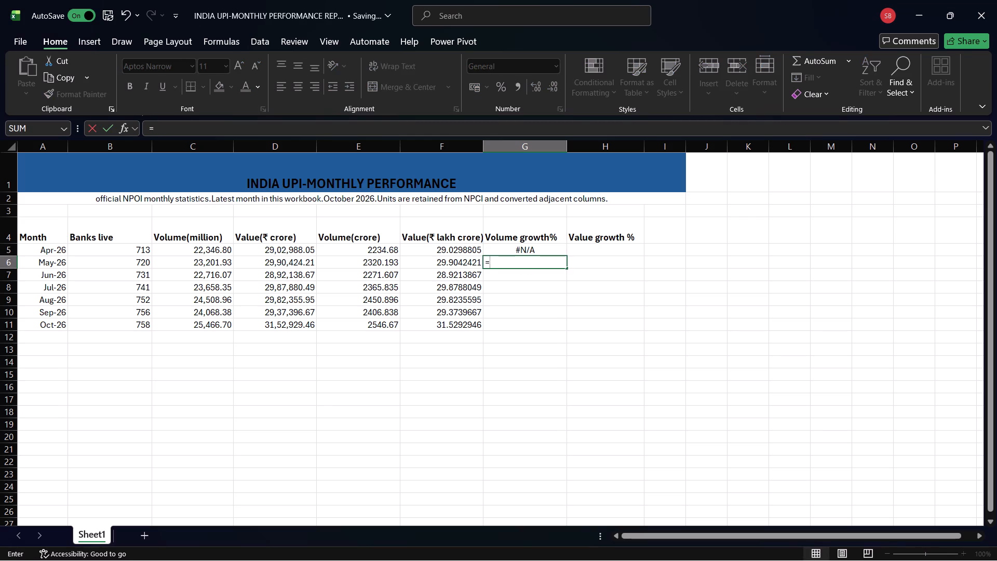
pyautogui.click(203, 263)
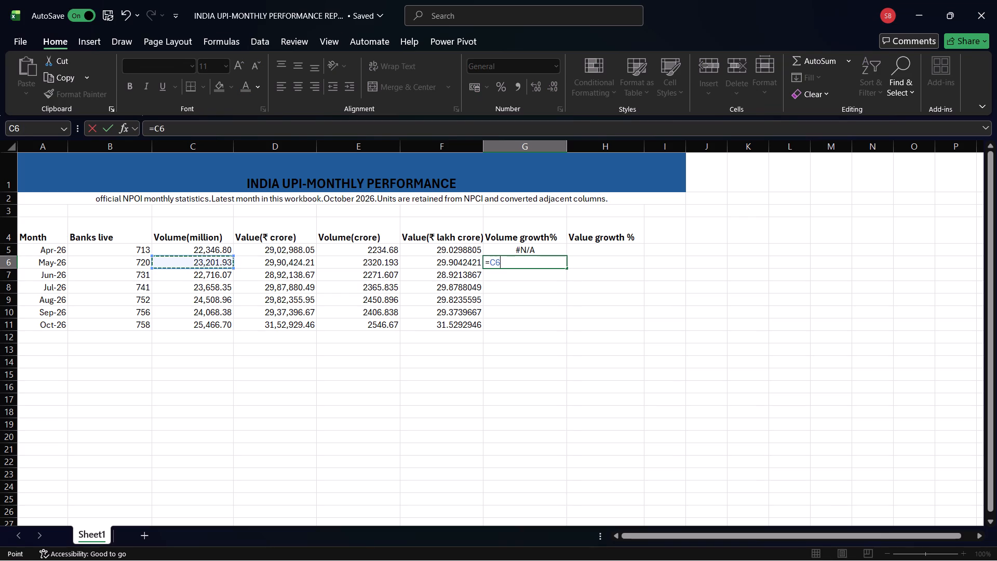
pyautogui.press('/')
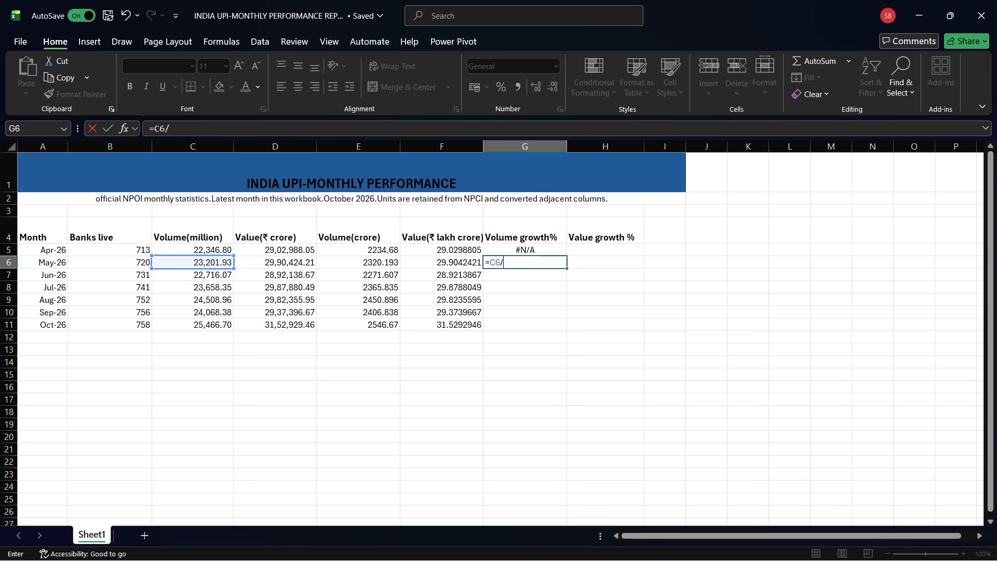
pyautogui.click(204, 248)
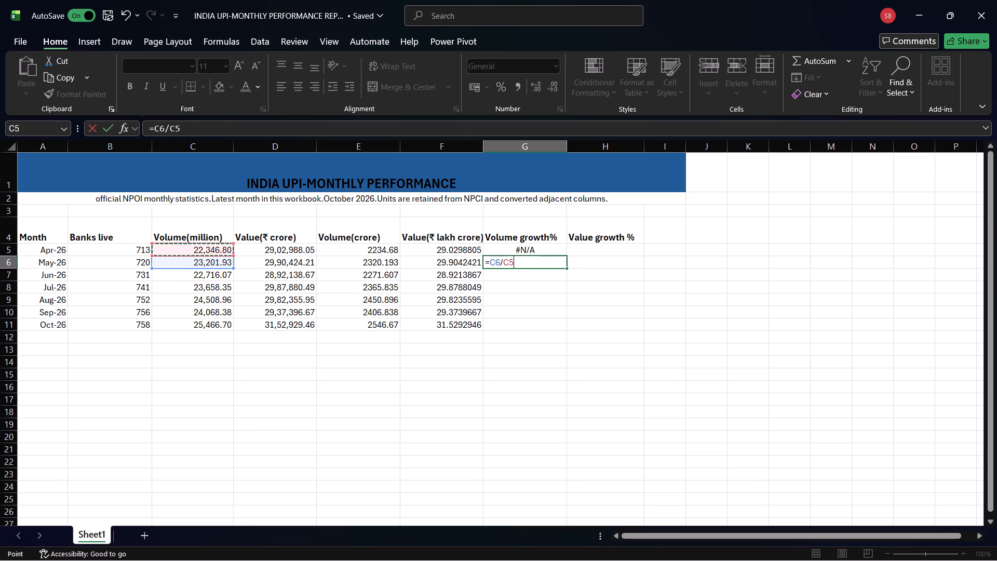
pyautogui.press('Return')
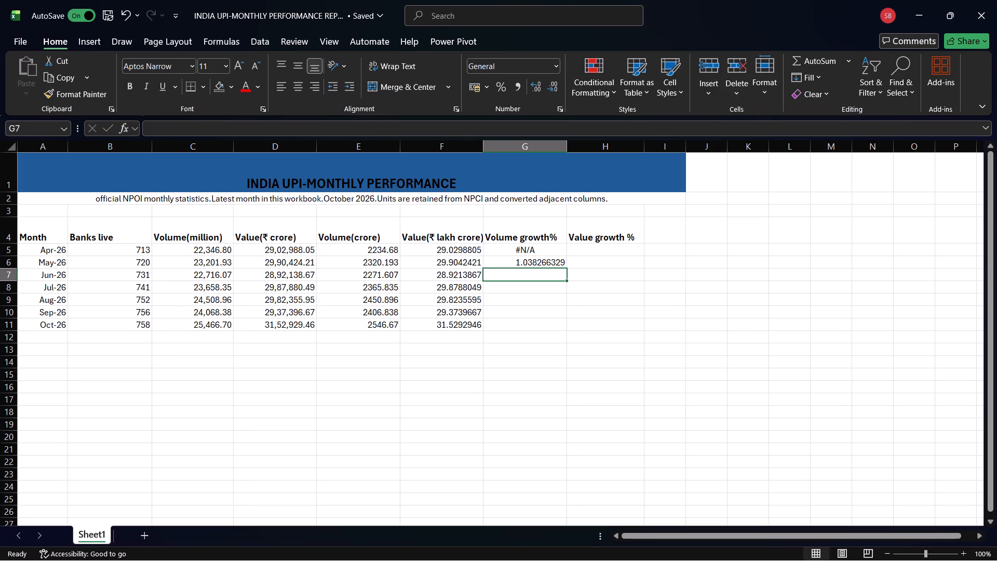
pyautogui.click(562, 261)
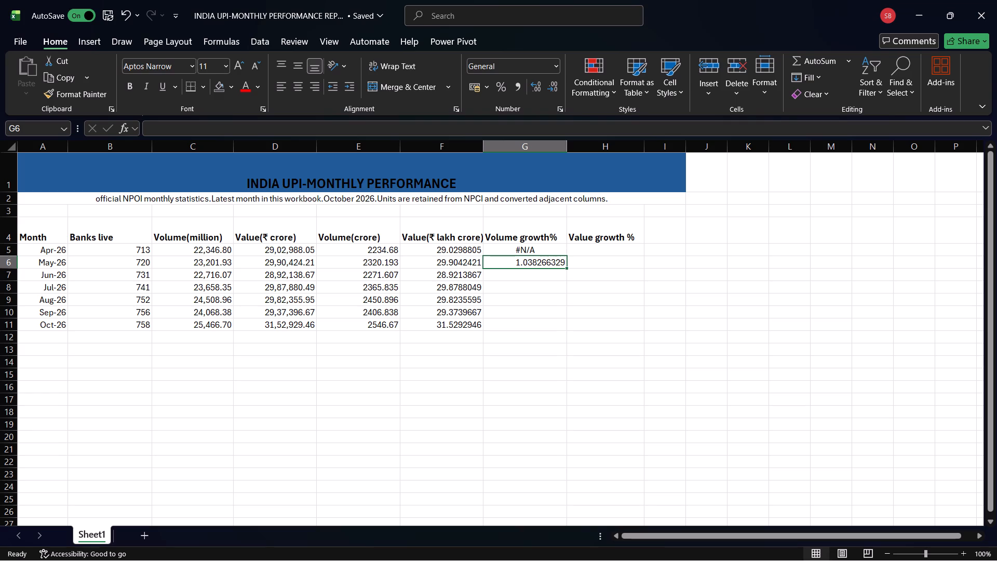
pyautogui.moveTo(567, 267); pyautogui.dragTo(566, 327)
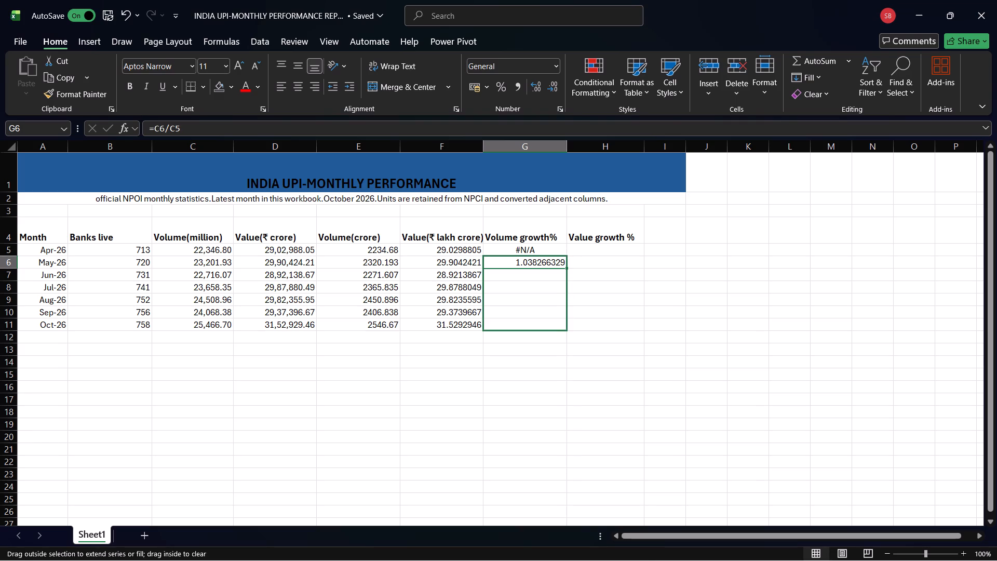
pyautogui.moveTo(566, 327); pyautogui.dragTo(566, 328)
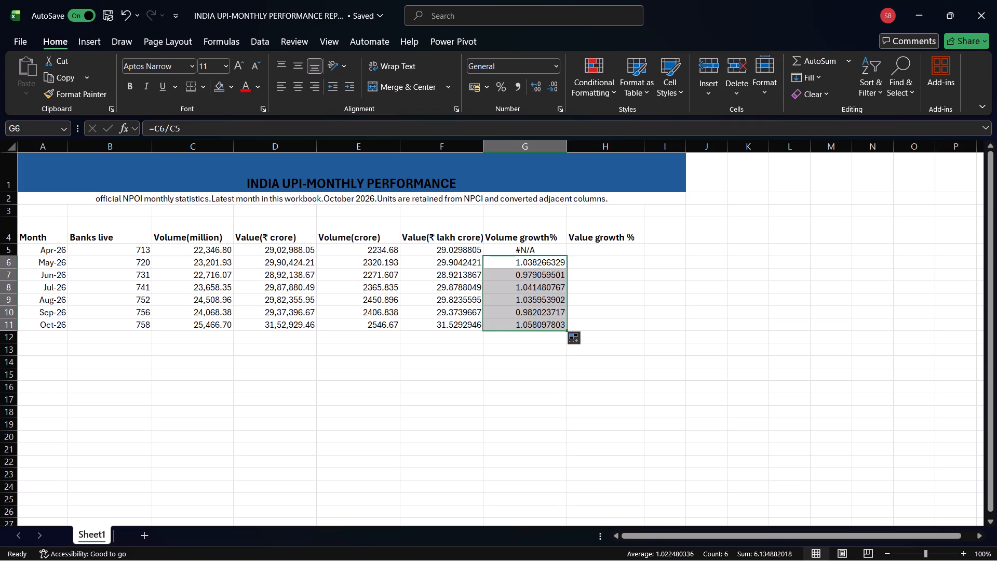
pyautogui.click(559, 276)
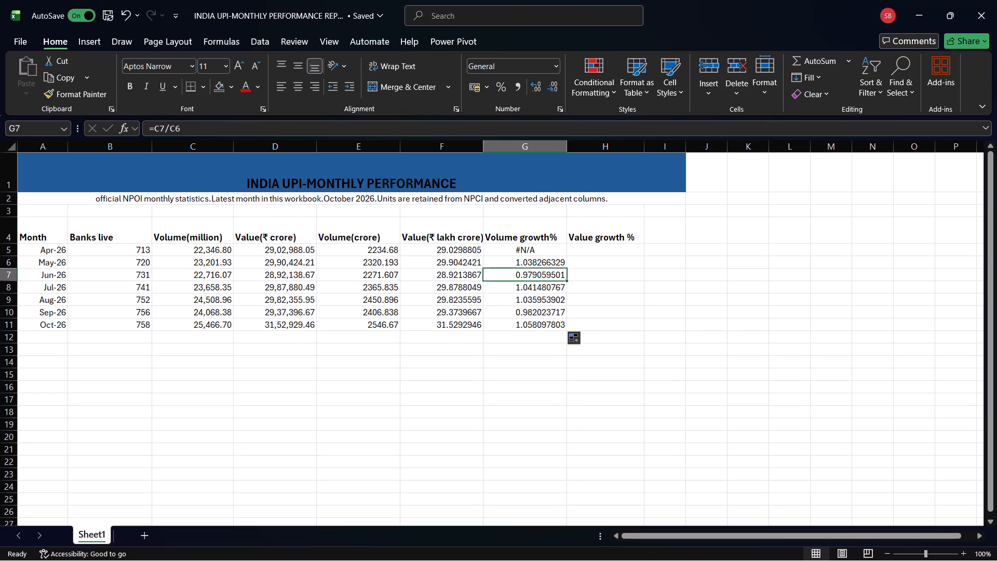
pyautogui.click(548, 287)
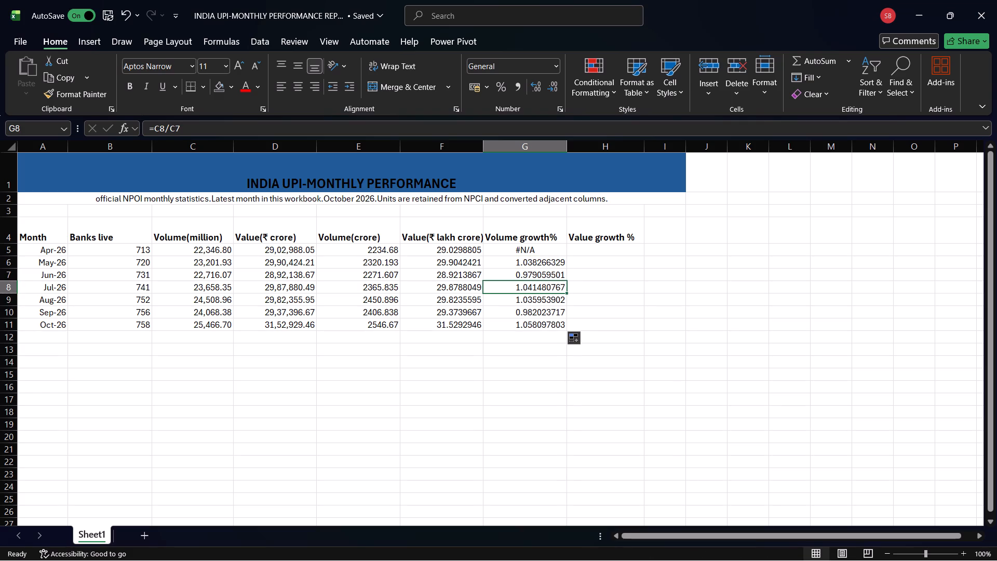
pyautogui.click(547, 296)
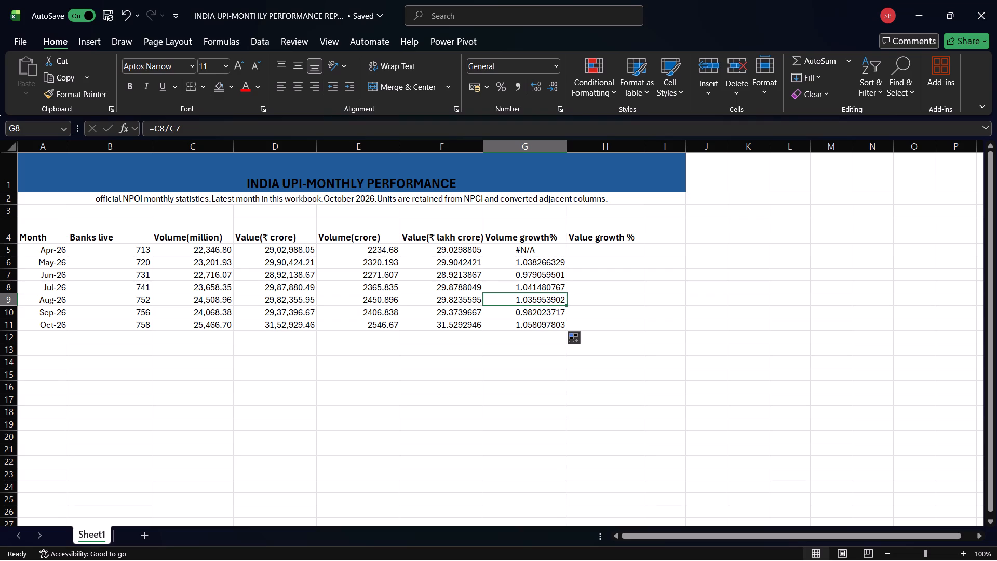
# Change the volume growth formula in cell G6 to =C6/C5-1 and fill it down to G11 again.
pyautogui.click(550, 261)
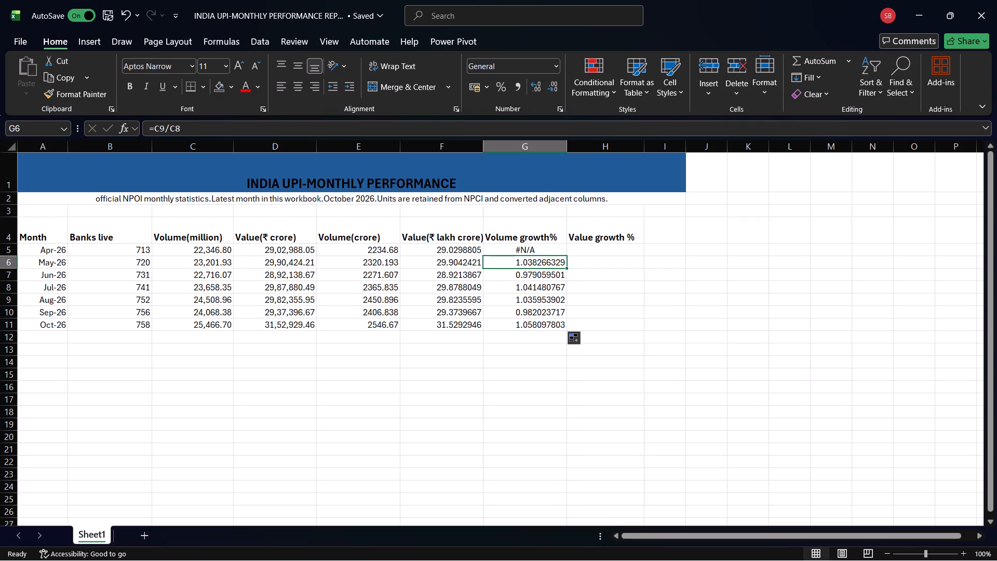
pyautogui.click(193, 131)
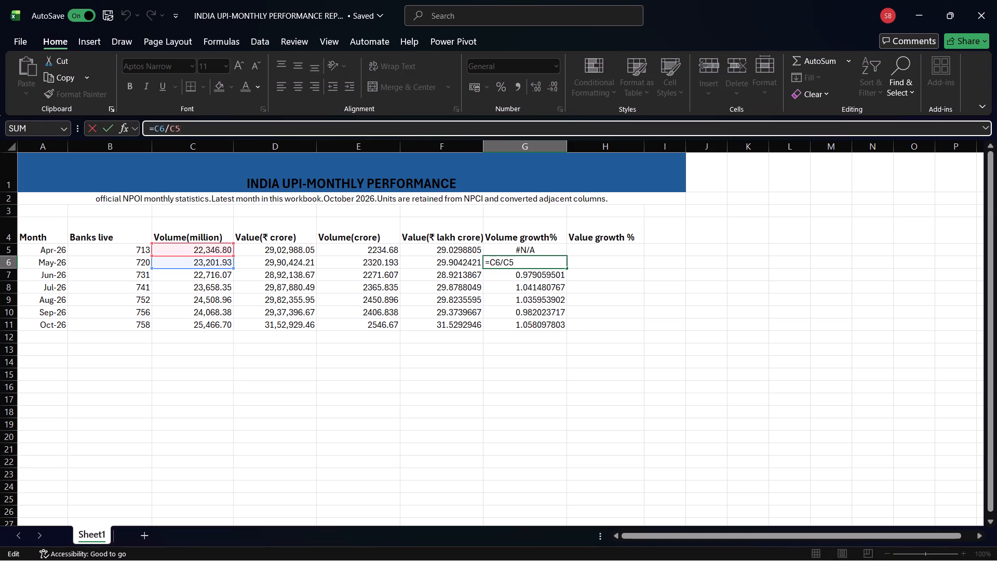
pyautogui.press('-')
pyautogui.press('1')
pyautogui.press('Return')
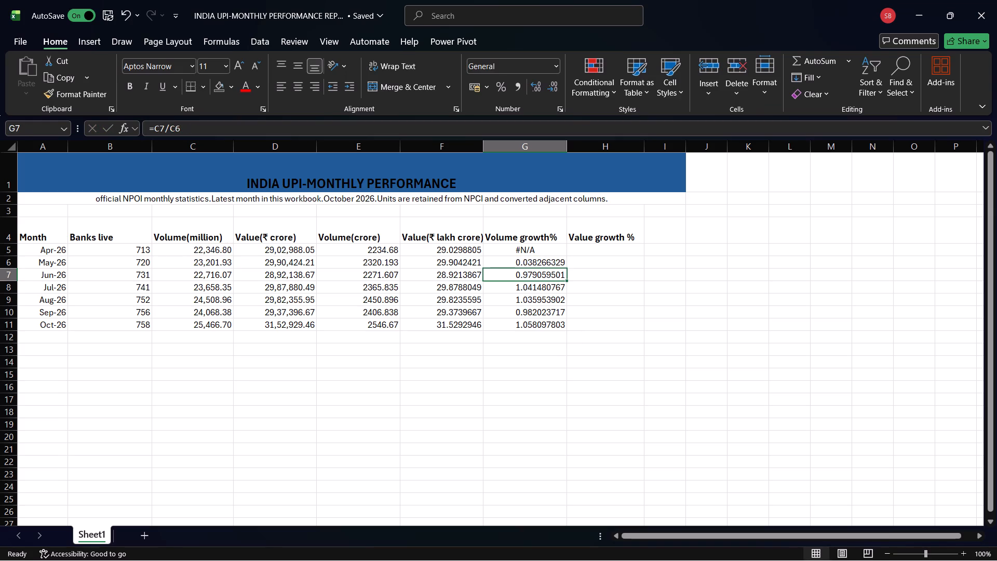
pyautogui.click(548, 265)
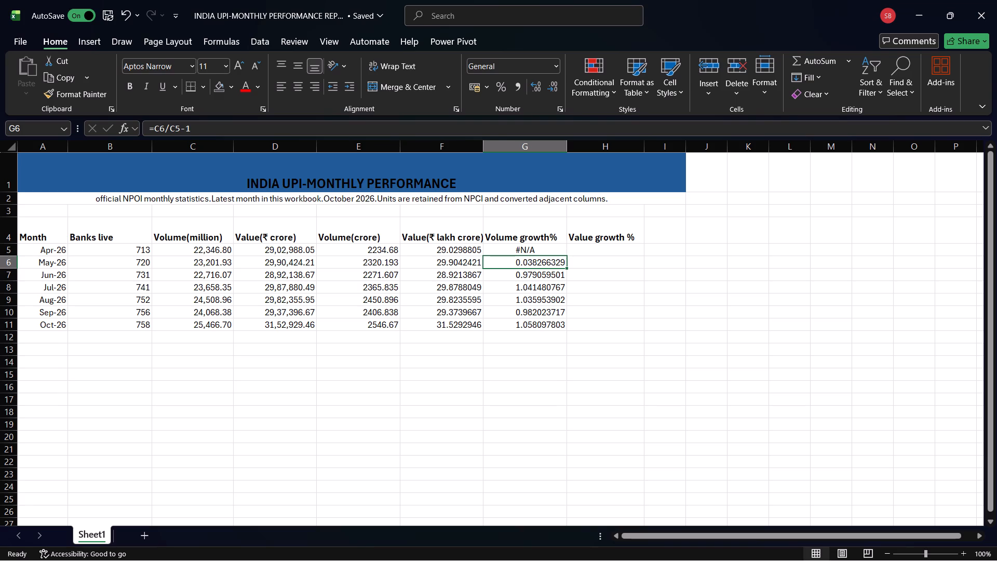
pyautogui.moveTo(567, 266); pyautogui.dragTo(570, 324)
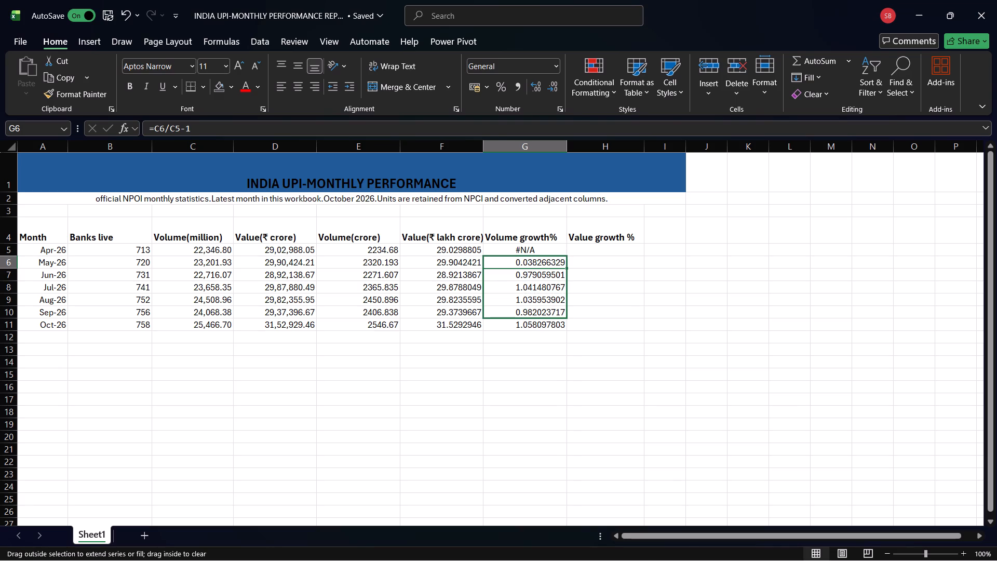
pyautogui.moveTo(570, 324); pyautogui.dragTo(570, 328)
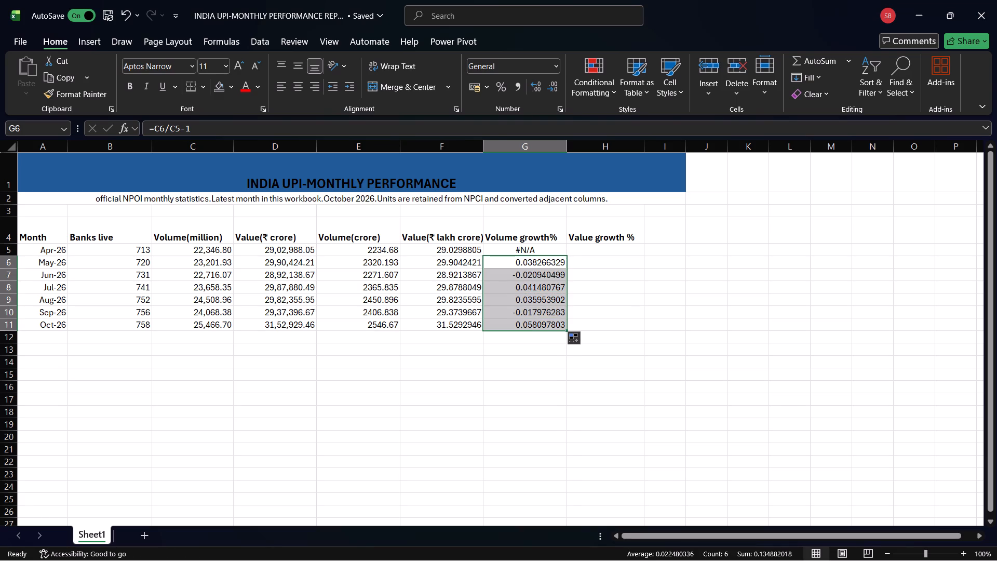
# Check the volume growth formulas and results filled into cells G6 to G11.
pyautogui.click(587, 259)
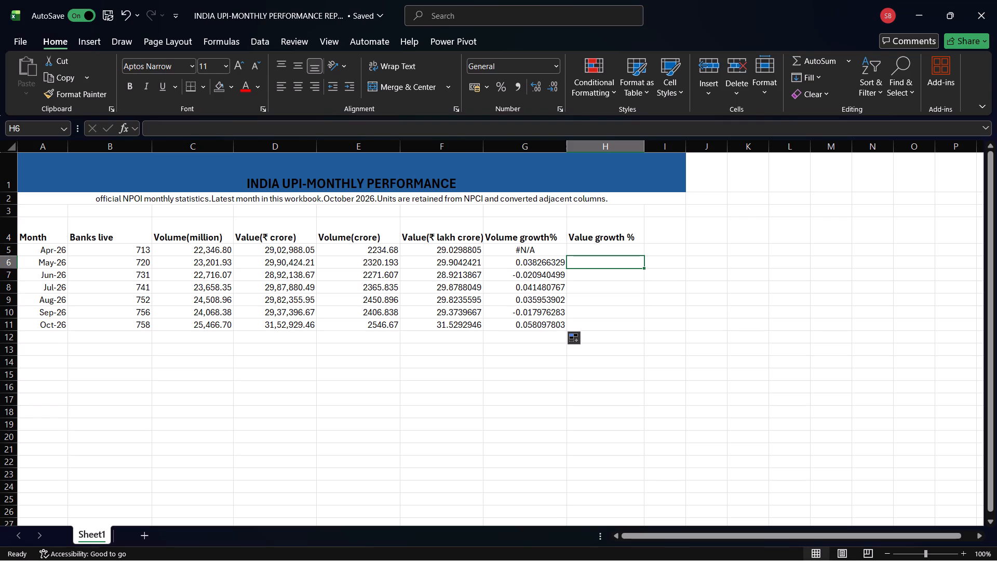
pyautogui.click(556, 264)
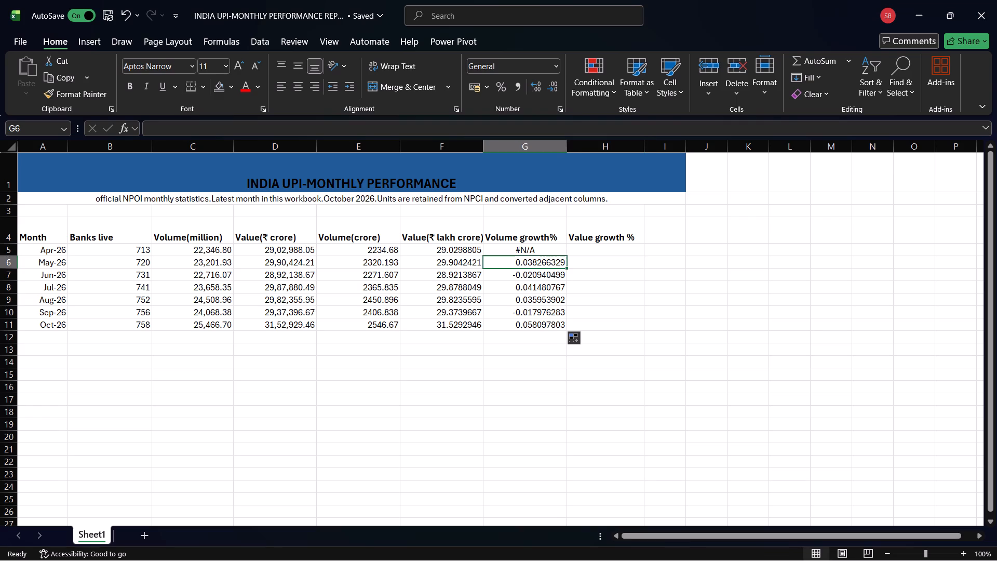
pyautogui.click(550, 277)
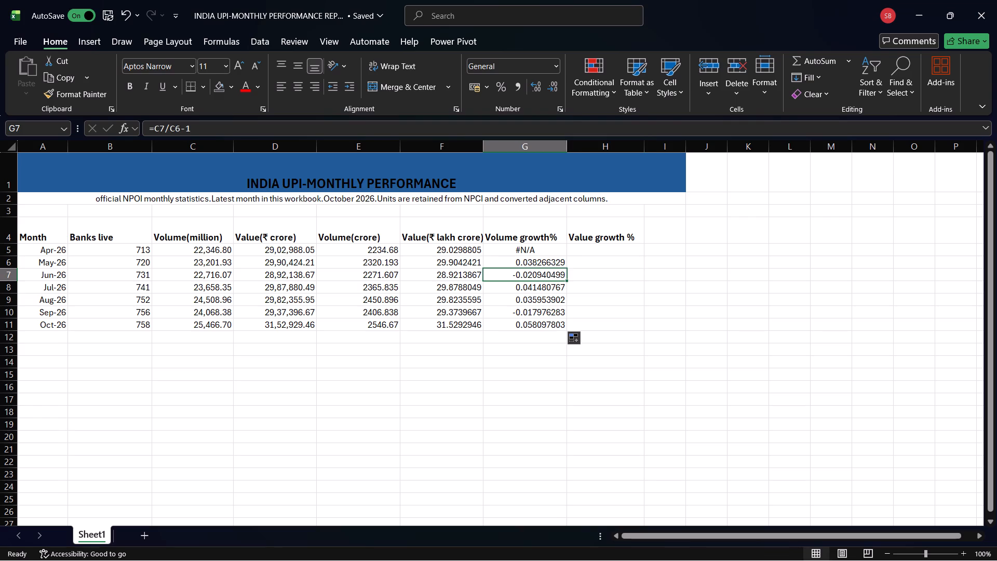
pyautogui.click(550, 286)
pyautogui.click(549, 305)
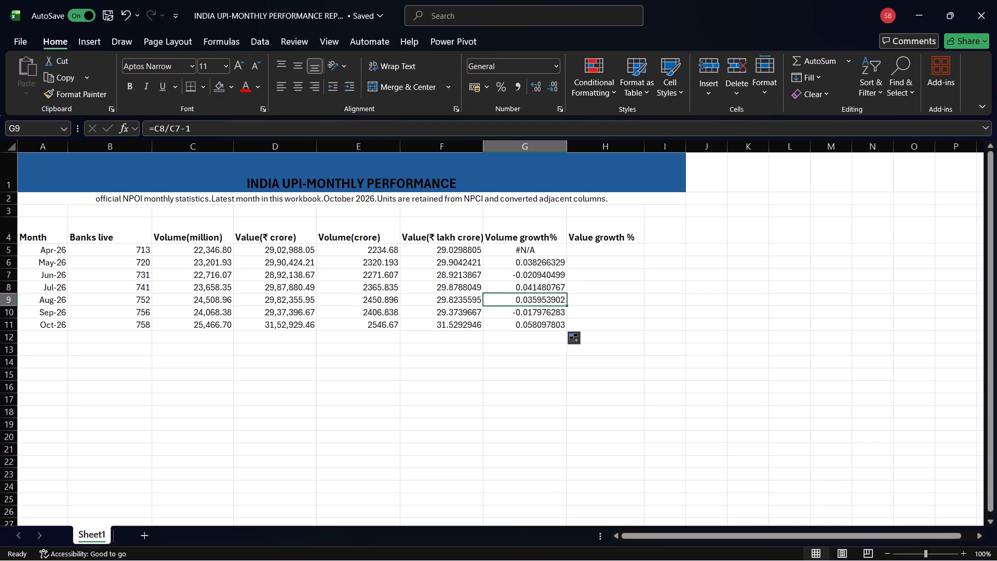
pyautogui.click(549, 319)
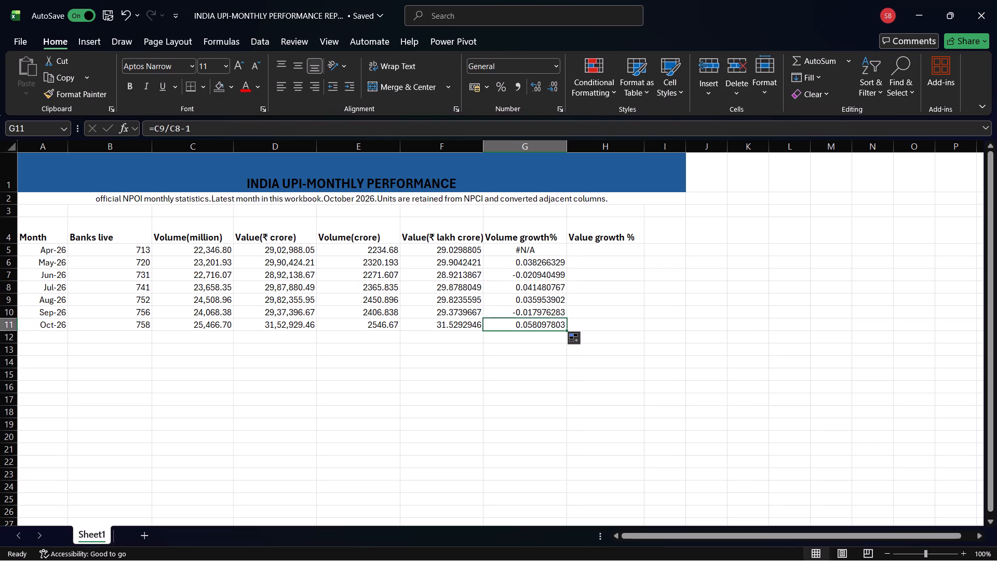
pyautogui.click(571, 261)
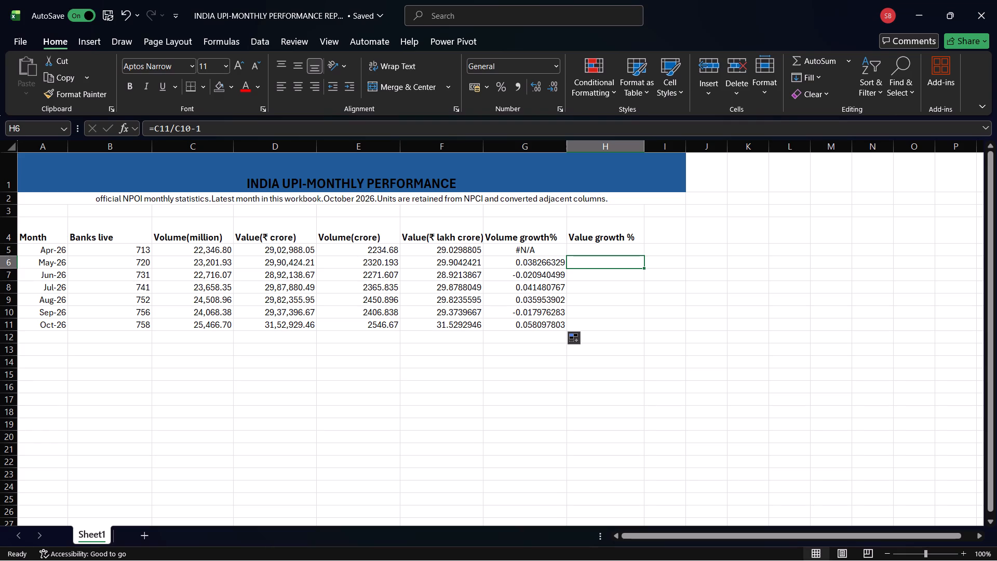
pyautogui.click(523, 266)
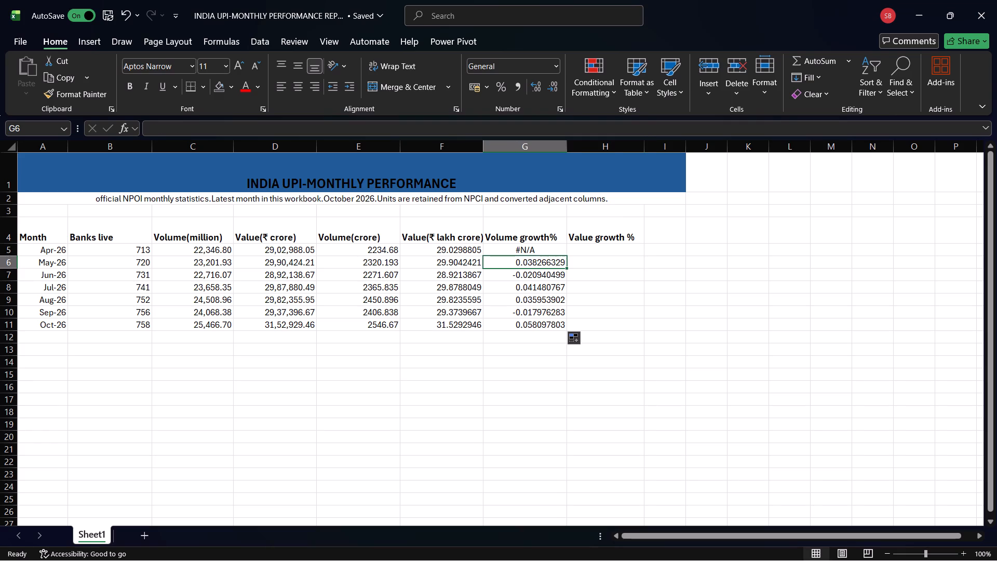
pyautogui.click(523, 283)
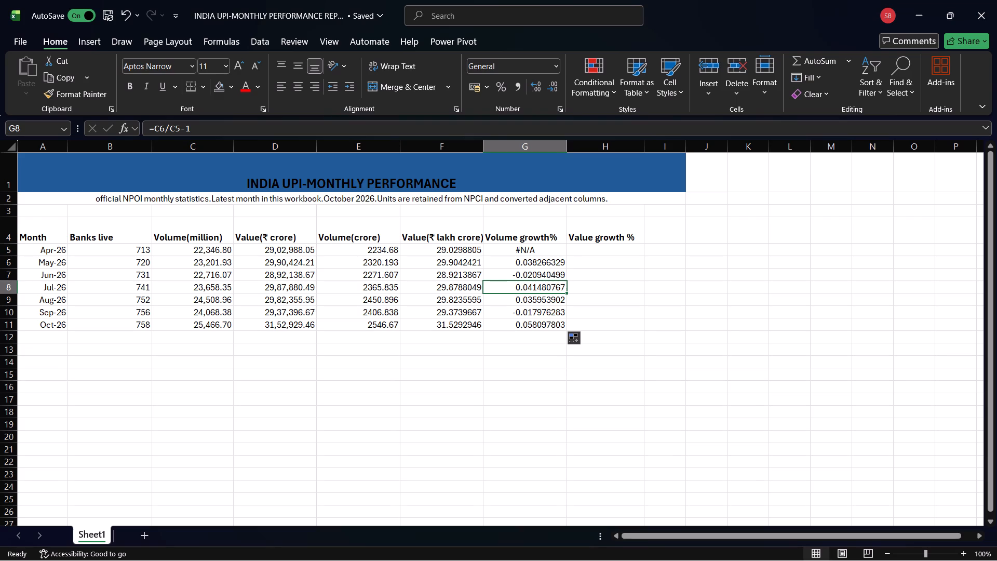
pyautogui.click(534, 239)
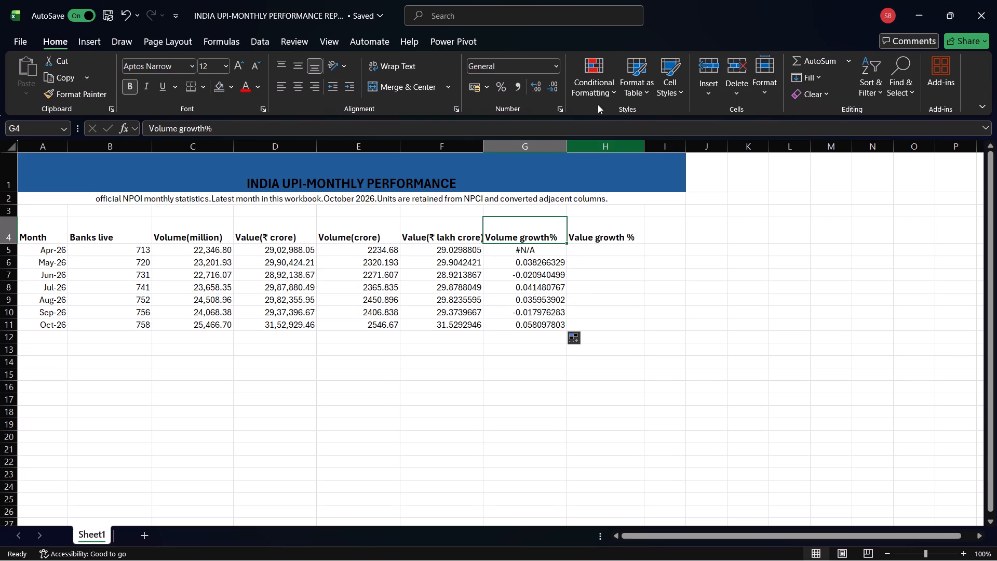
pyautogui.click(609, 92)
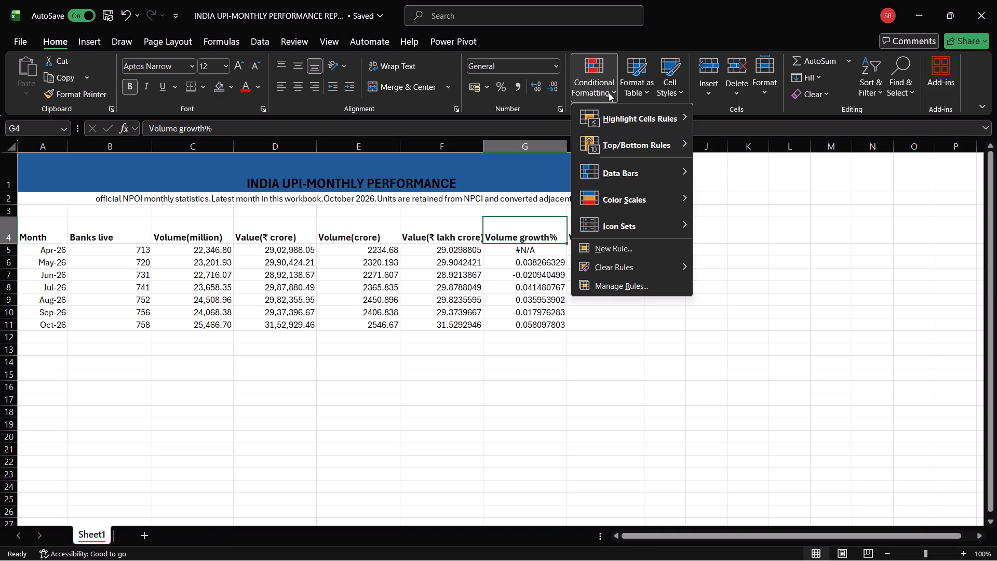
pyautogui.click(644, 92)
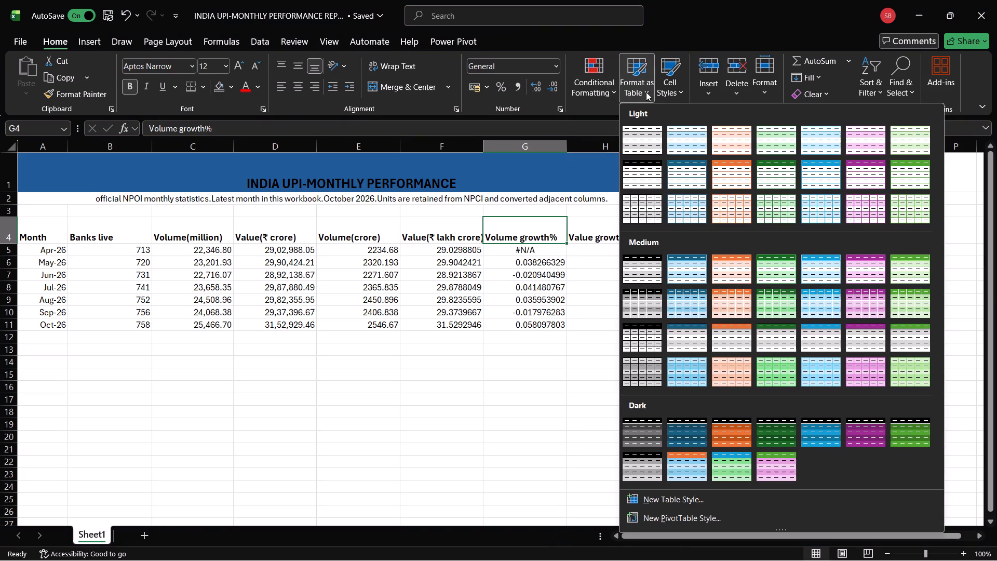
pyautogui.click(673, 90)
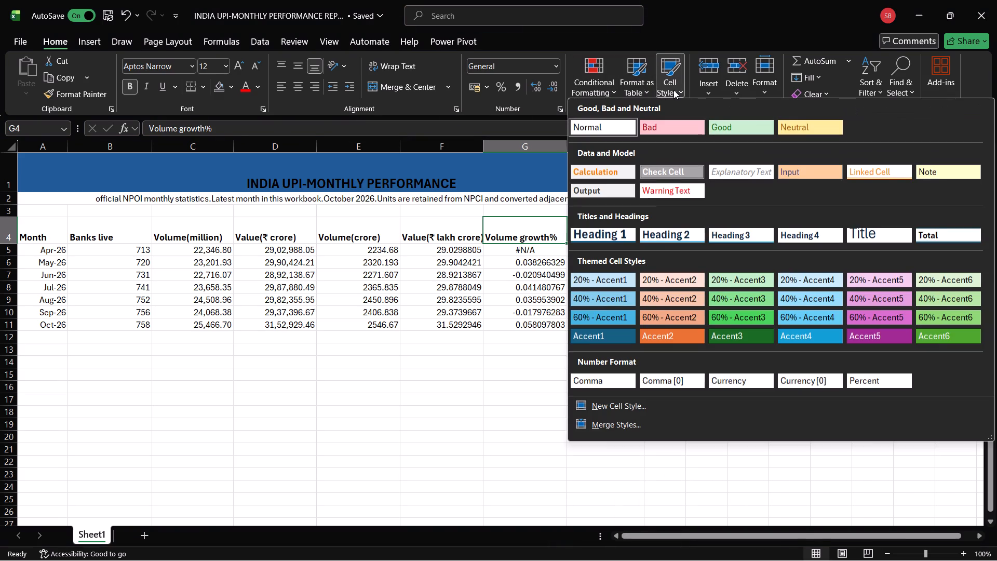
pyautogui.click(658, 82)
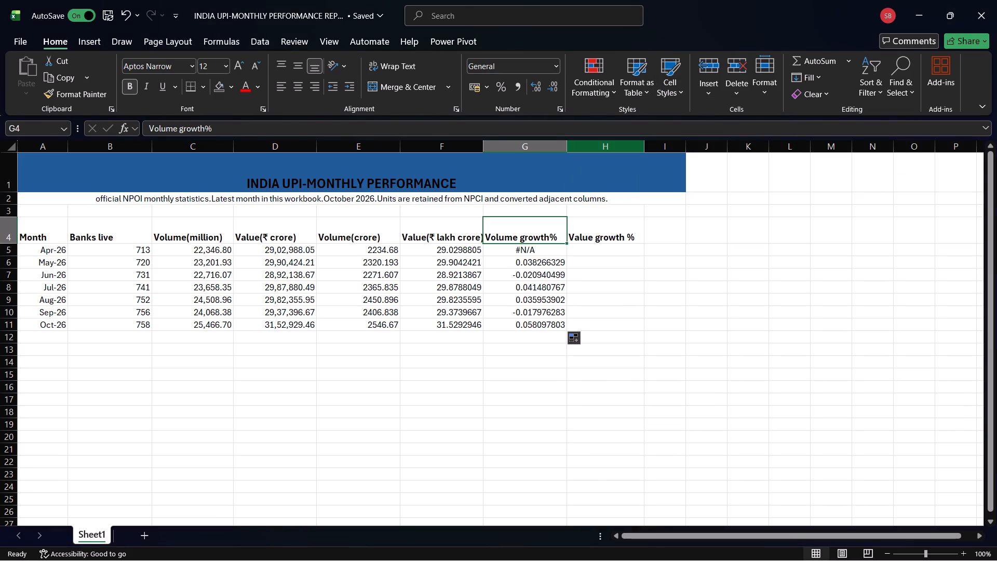
# Copy the #N/A entry from cell G5 into cell H5 as the April value growth.
pyautogui.click(595, 252)
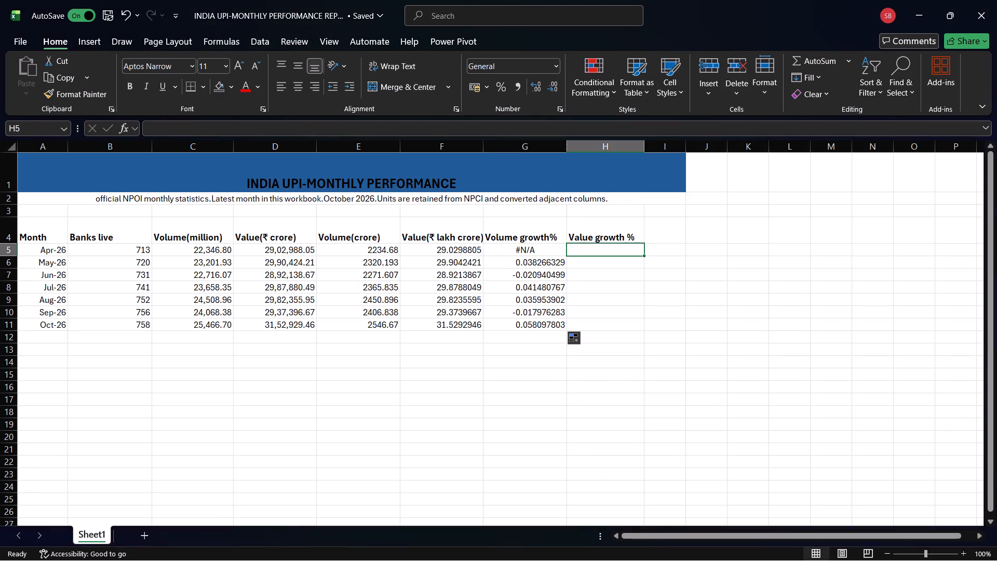
pyautogui.doubleClick(551, 253)
pyautogui.doubleClick(551, 253)
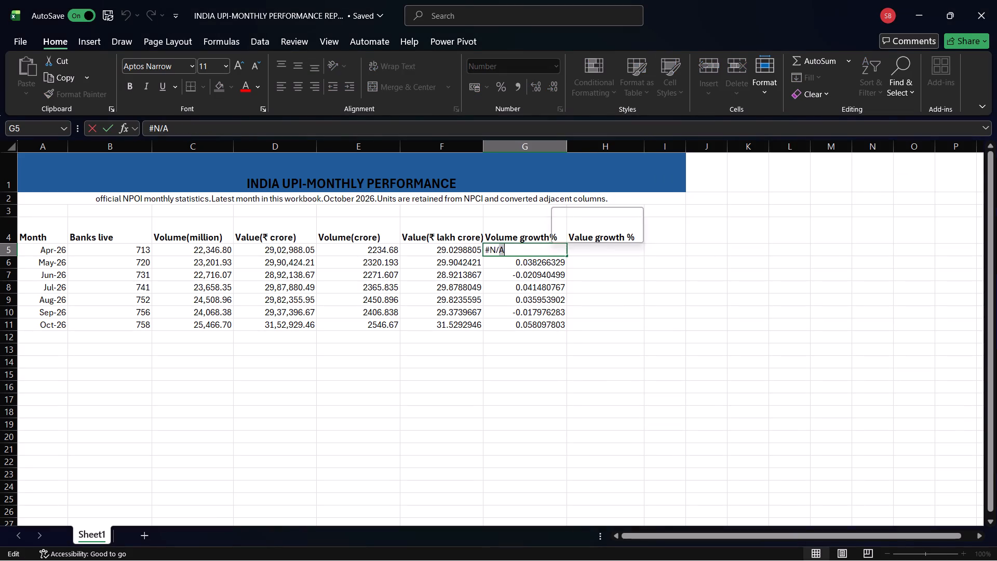
pyautogui.doubleClick(551, 253)
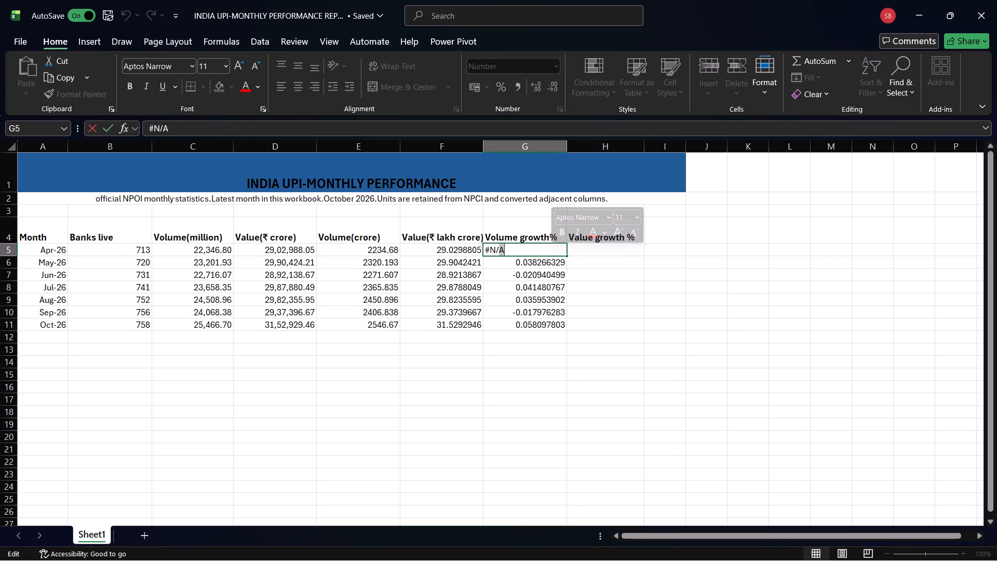
pyautogui.moveTo(513, 248); pyautogui.dragTo(475, 249)
pyautogui.hotkey('ctrl', 'c')
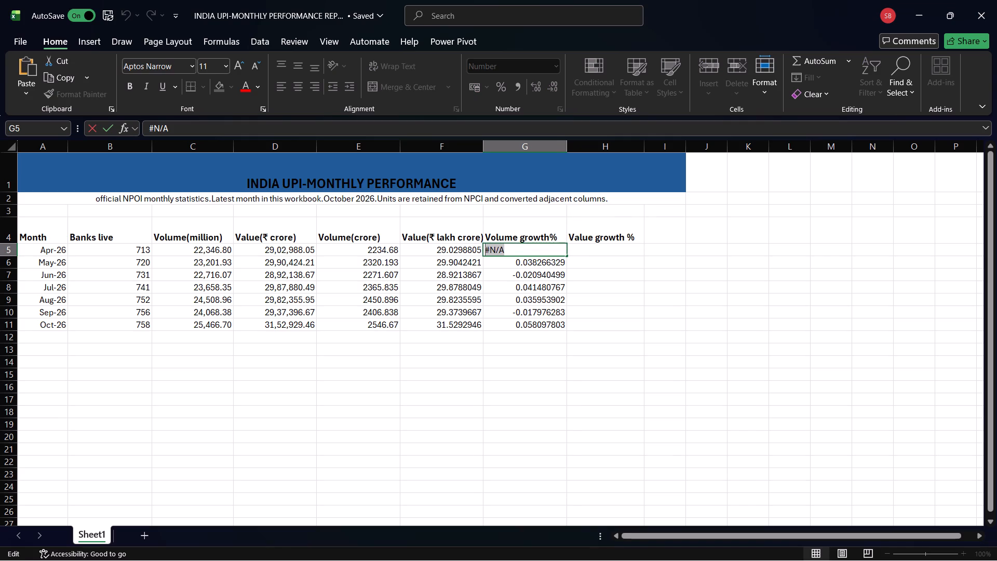
pyautogui.click(613, 247)
pyautogui.hotkey('ctrl', 'v')
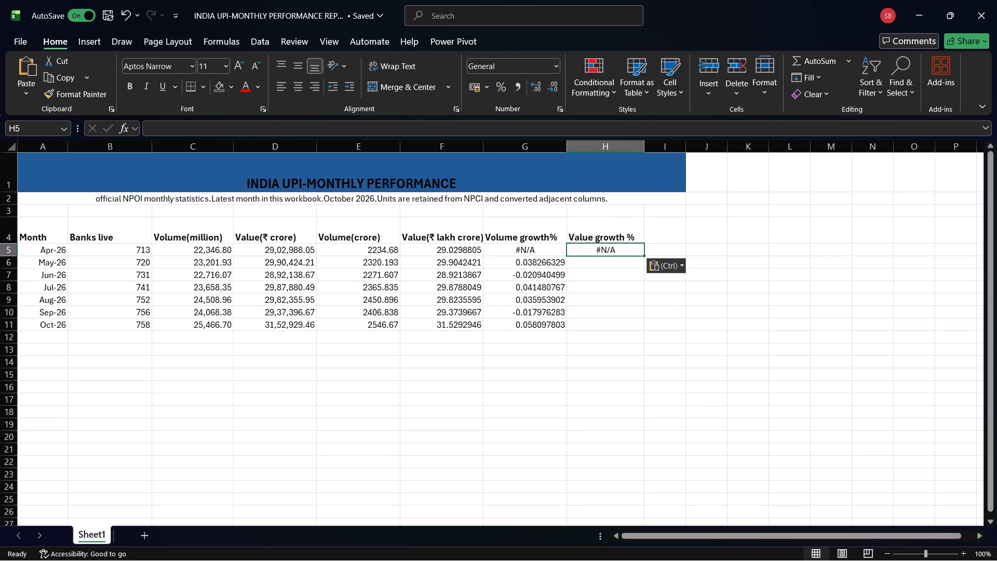
# Enter the formula =D6/D5-1 for the May value growth in cell H6 and fill it down to H11.
pyautogui.click(594, 264)
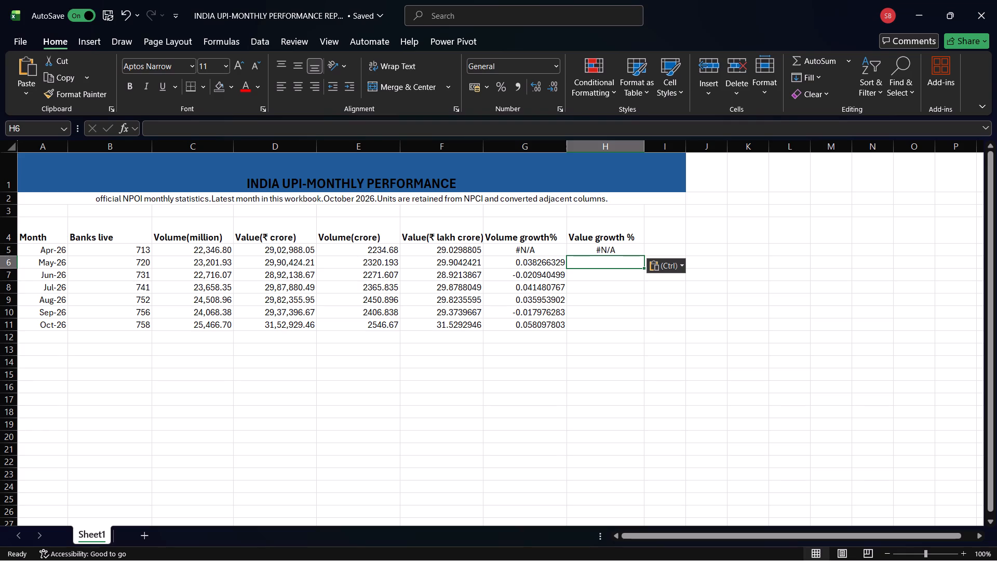
pyautogui.press('=')
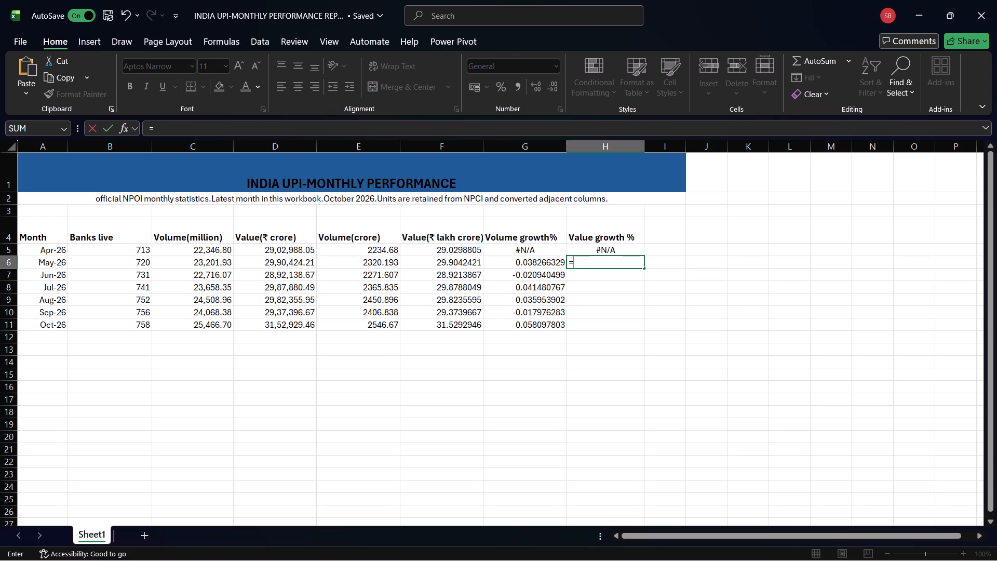
pyautogui.click(299, 265)
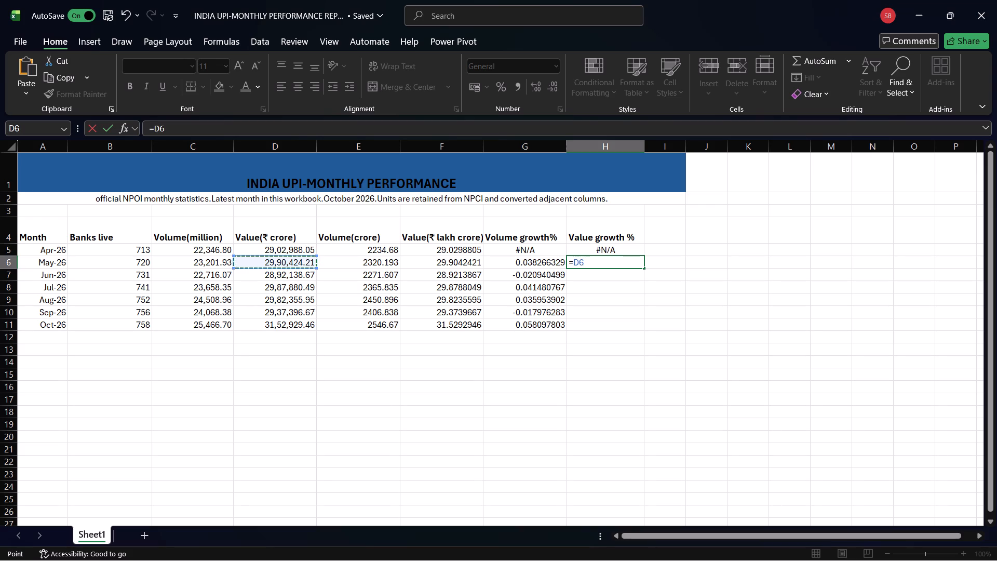
pyautogui.press('/')
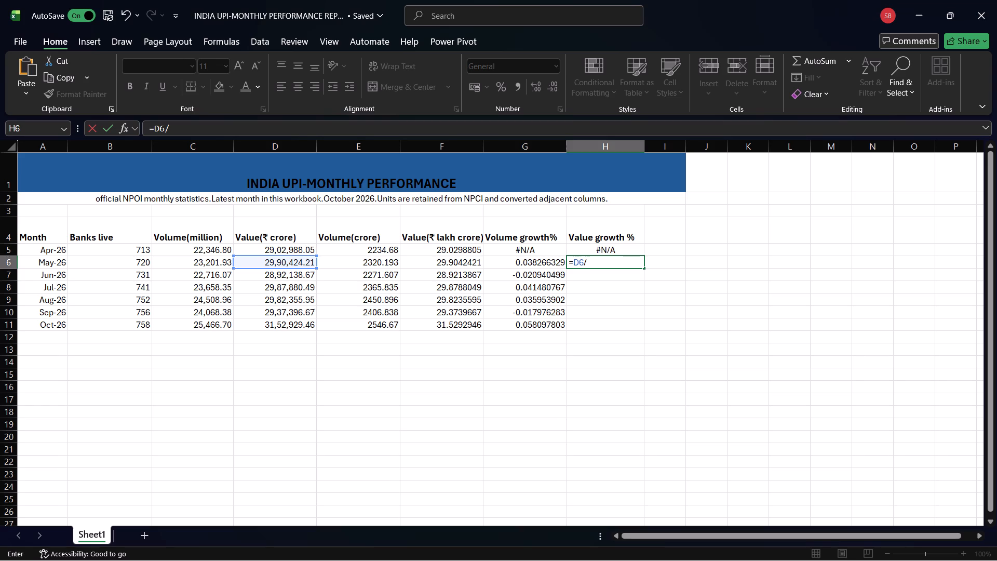
pyautogui.click(293, 250)
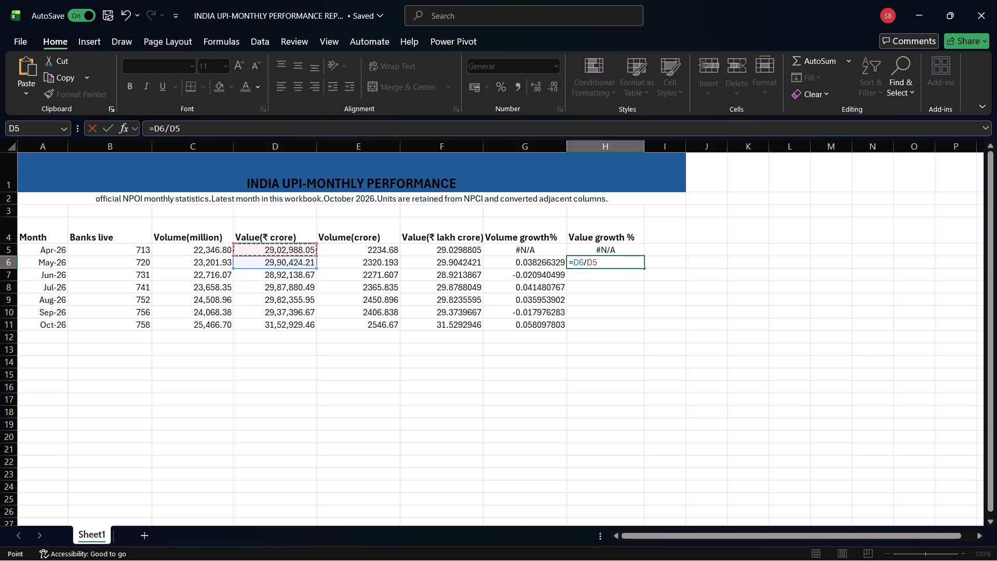
pyautogui.press('-')
pyautogui.press('1')
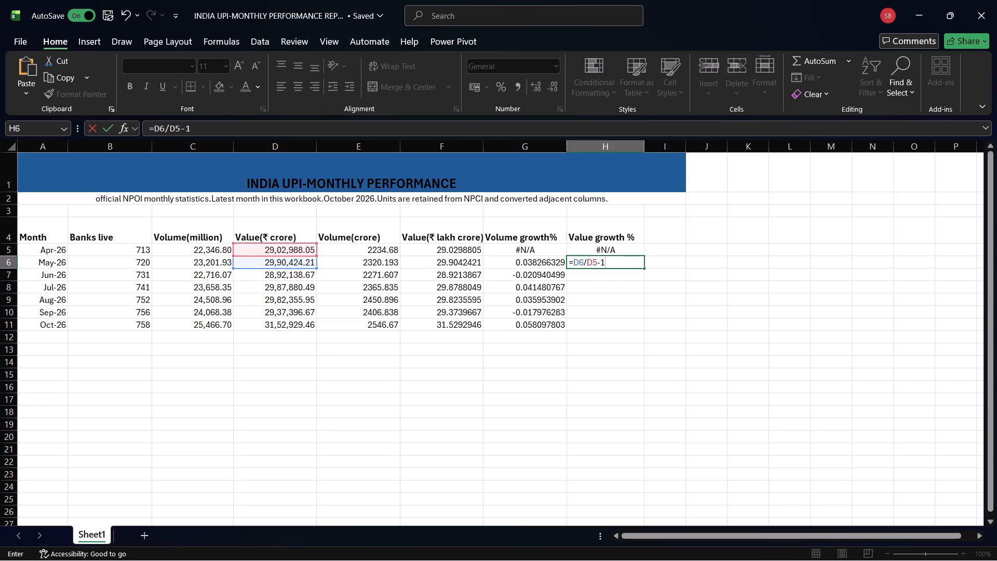
pyautogui.press('Return')
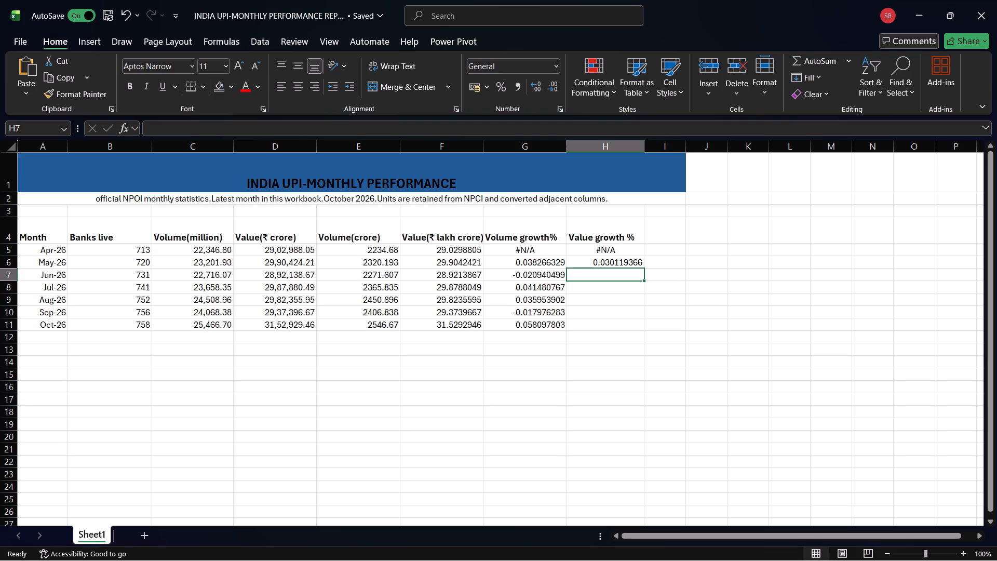
pyautogui.press('Up')
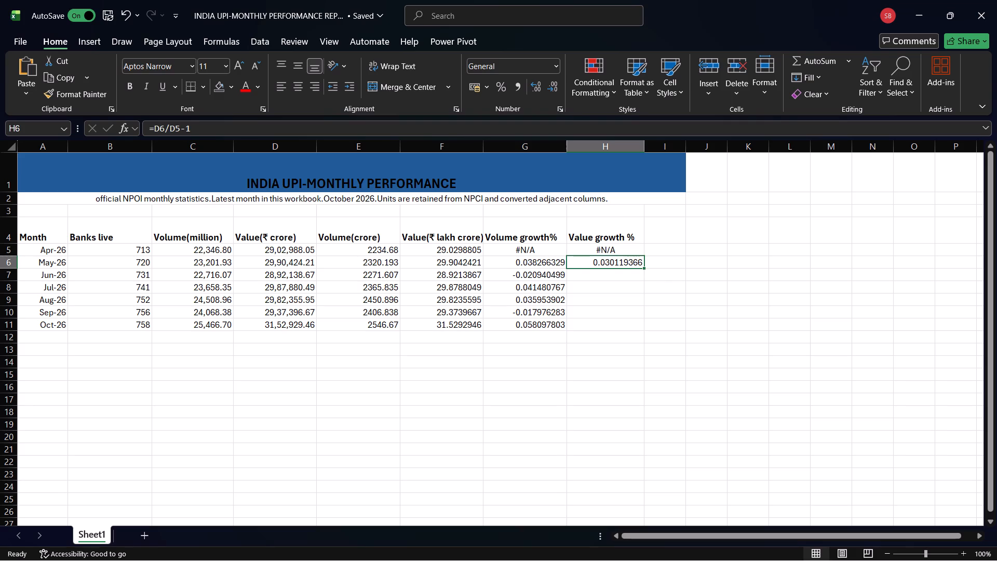
pyautogui.moveTo(644, 266); pyautogui.dragTo(665, 315)
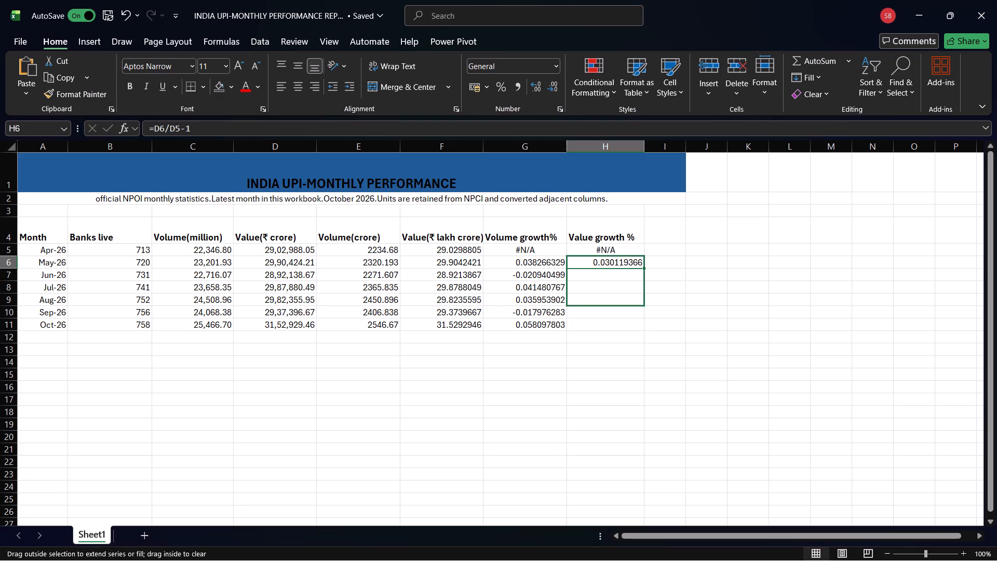
pyautogui.moveTo(665, 315); pyautogui.dragTo(658, 331)
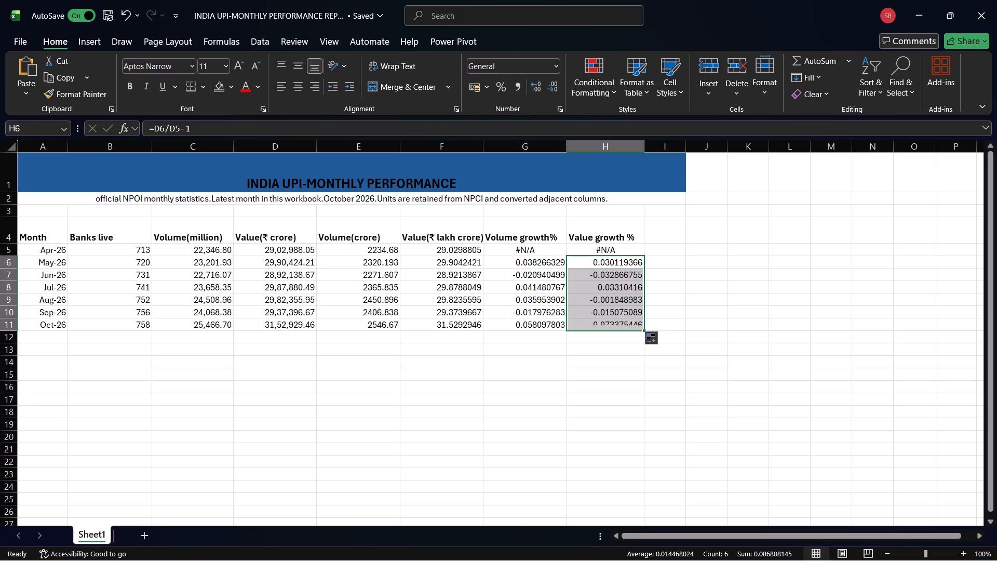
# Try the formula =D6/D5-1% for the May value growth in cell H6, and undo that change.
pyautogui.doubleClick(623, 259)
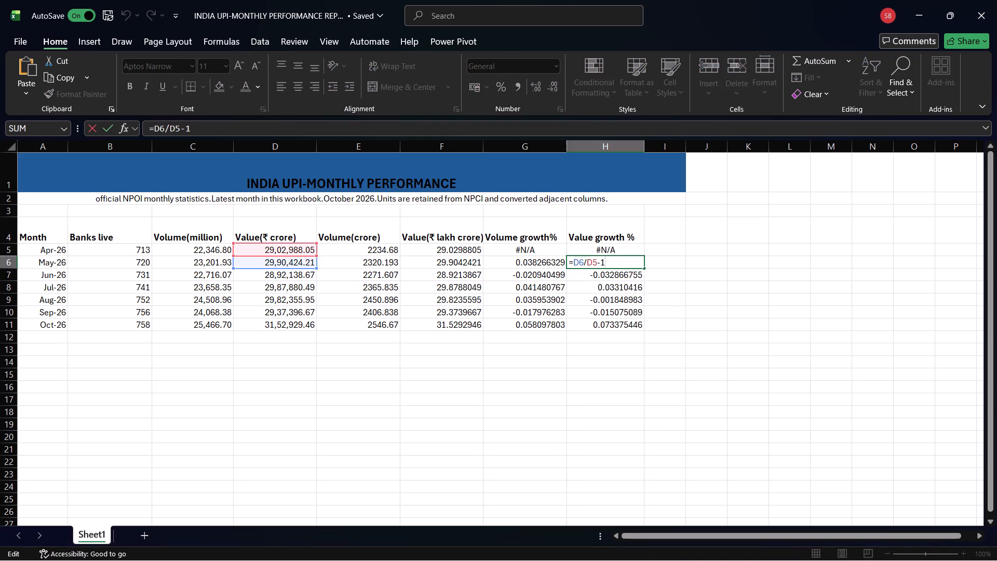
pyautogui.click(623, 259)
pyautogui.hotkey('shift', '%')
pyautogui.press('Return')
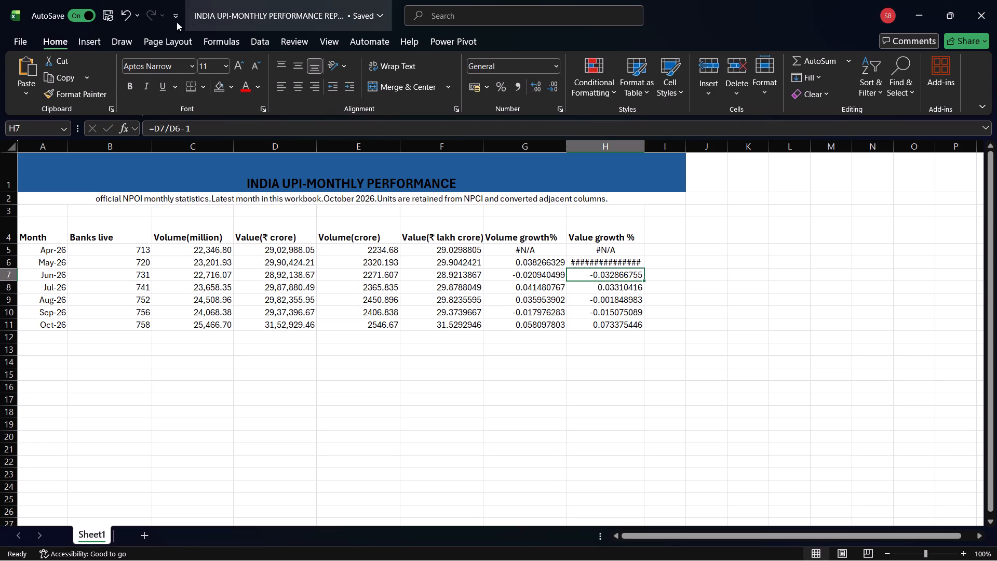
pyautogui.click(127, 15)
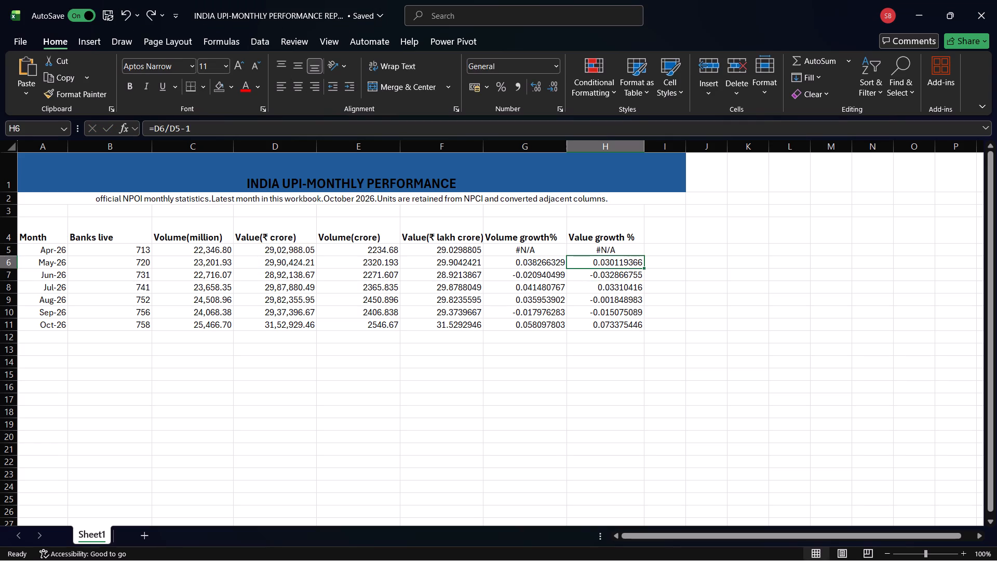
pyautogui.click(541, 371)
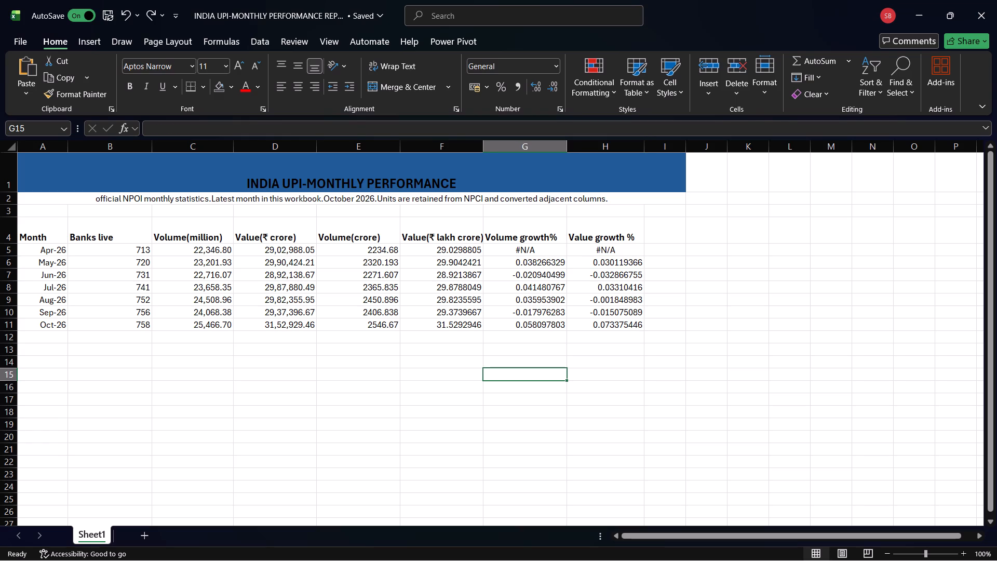
# Enter the column header Average ticket(₹) in cell I4.
pyautogui.click(650, 231)
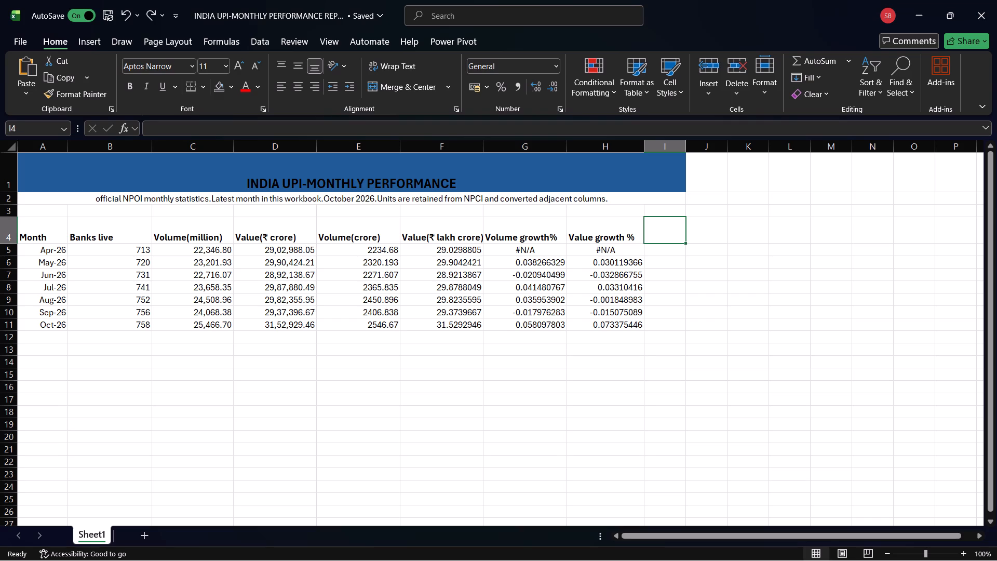
pyautogui.press('a')
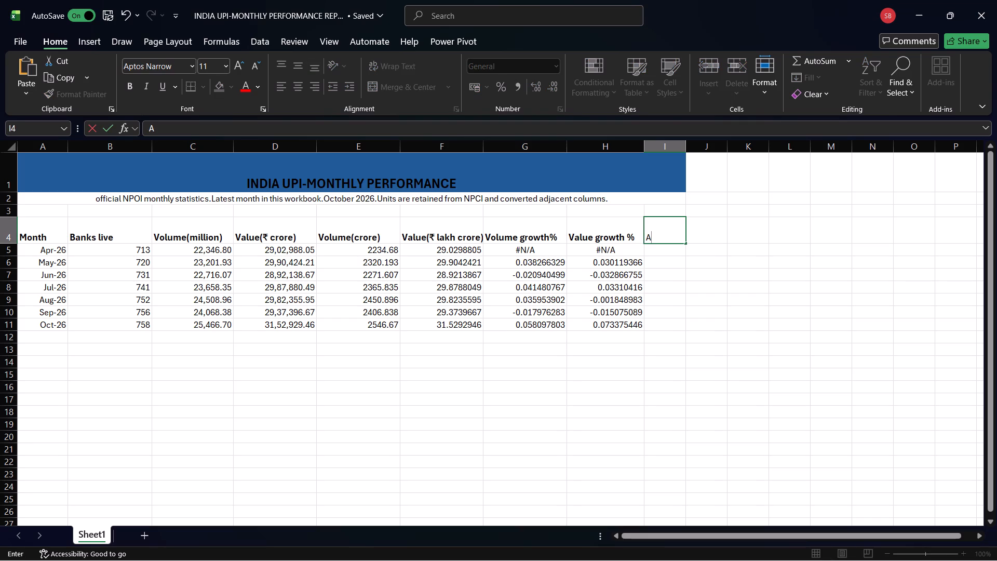
pyautogui.write('ve')
pyautogui.write('ragr')
pyautogui.press('BackSpace')
pyautogui.press('e')
pyautogui.press('space')
pyautogui.write('tiv')
pyautogui.press('BackSpace')
pyautogui.write('ck')
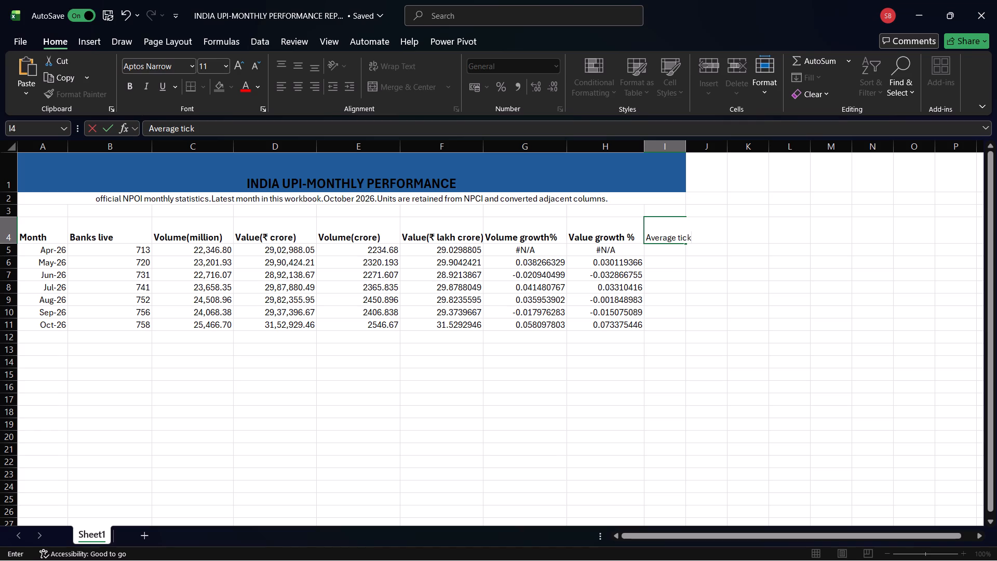
pyautogui.write('et')
pyautogui.hotkey('shift', '(')
pyautogui.hotkey('ctrl', 'shift', '4')
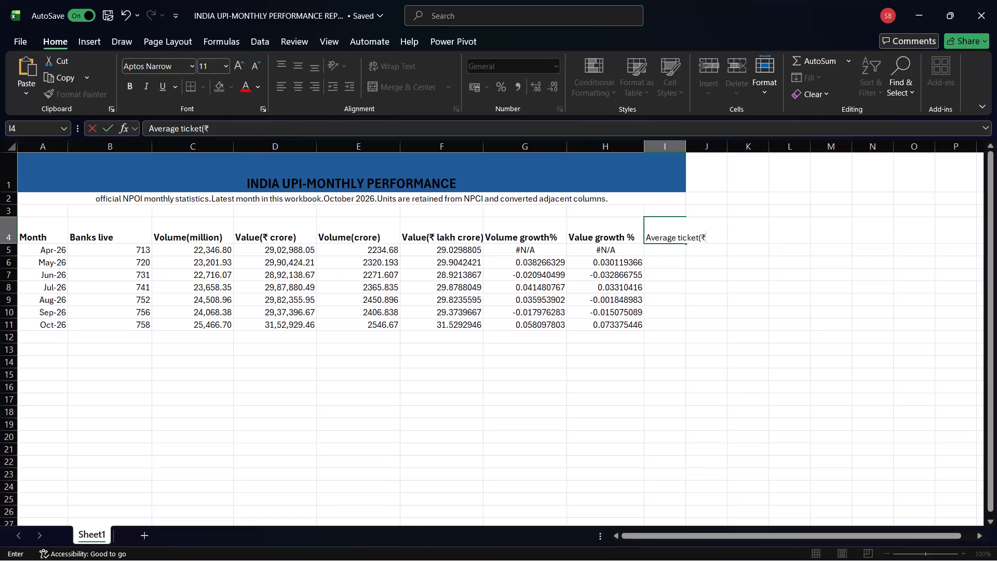
pyautogui.hotkey('shift', ')')
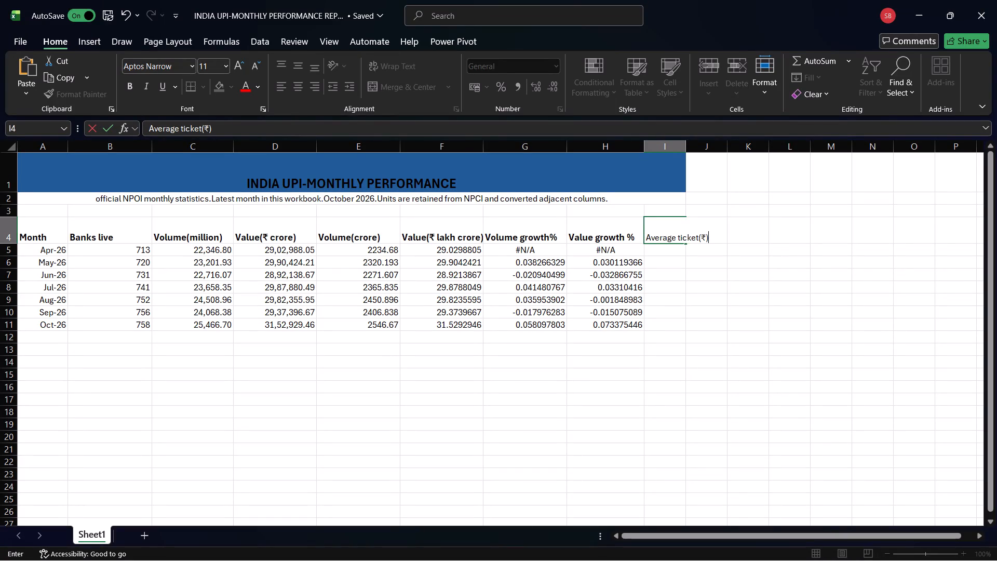
# Enter the formula =D5/C5*10 for the April average ticket in cell I5.
pyautogui.click(662, 252)
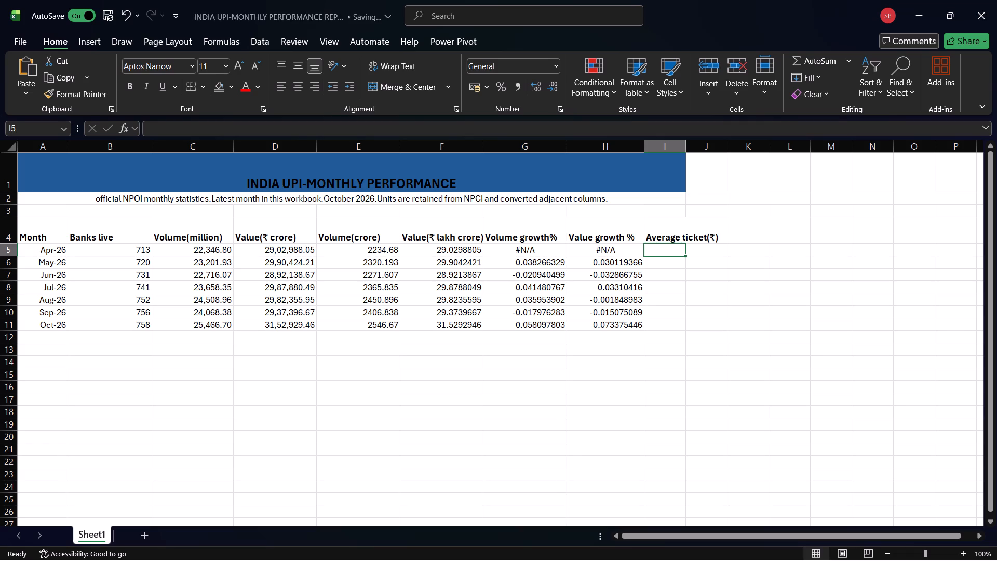
pyautogui.press('=')
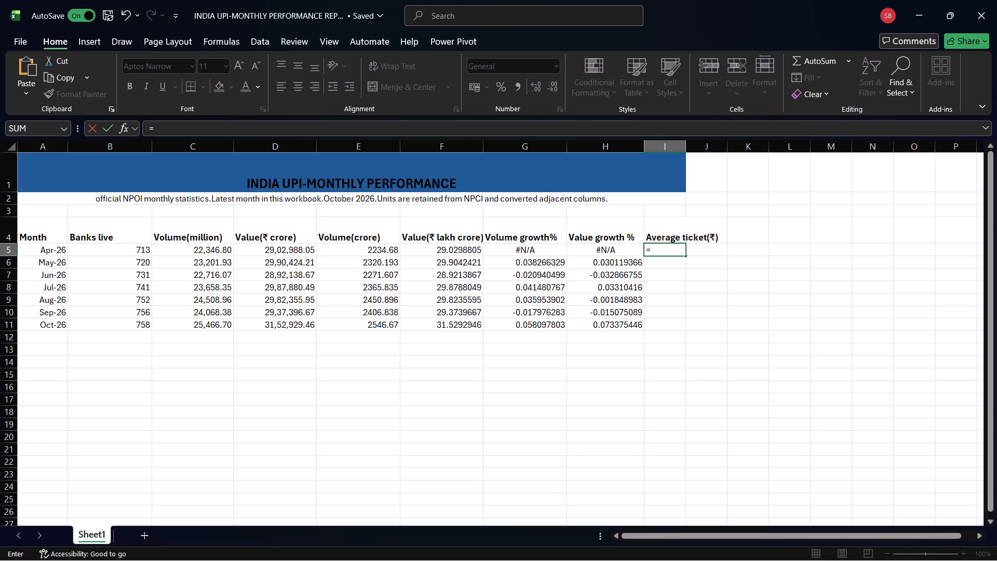
pyautogui.click(280, 248)
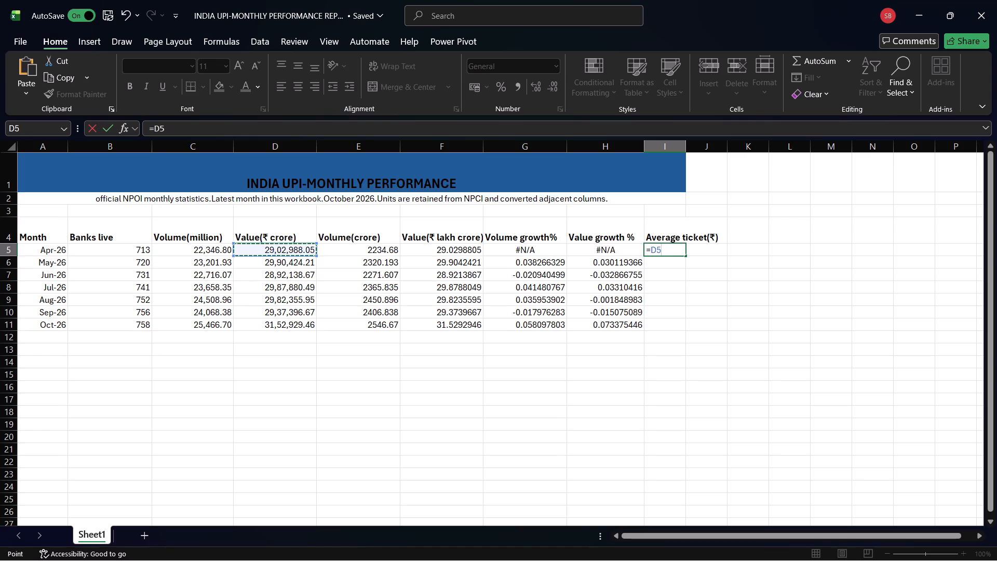
pyautogui.press('/')
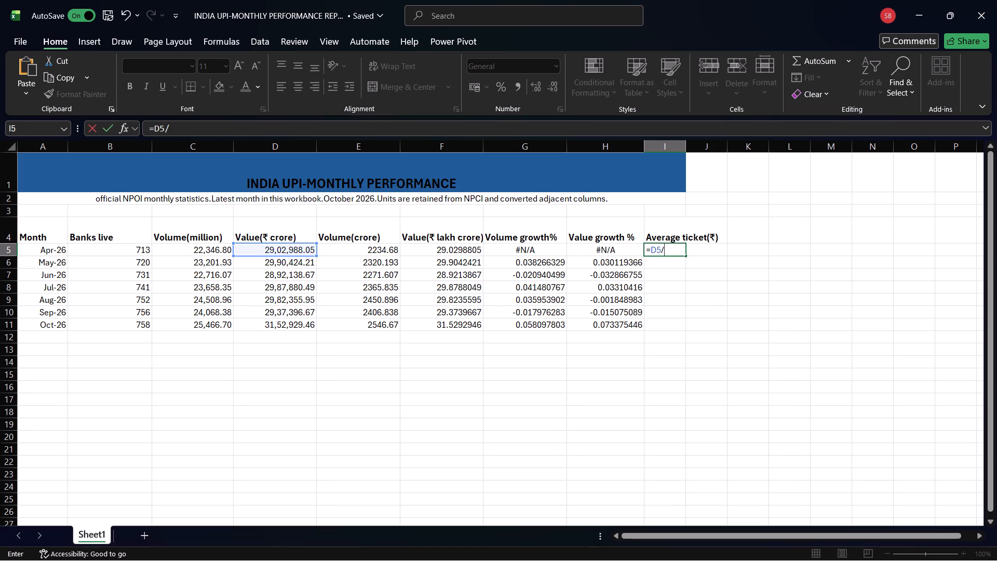
pyautogui.click(202, 251)
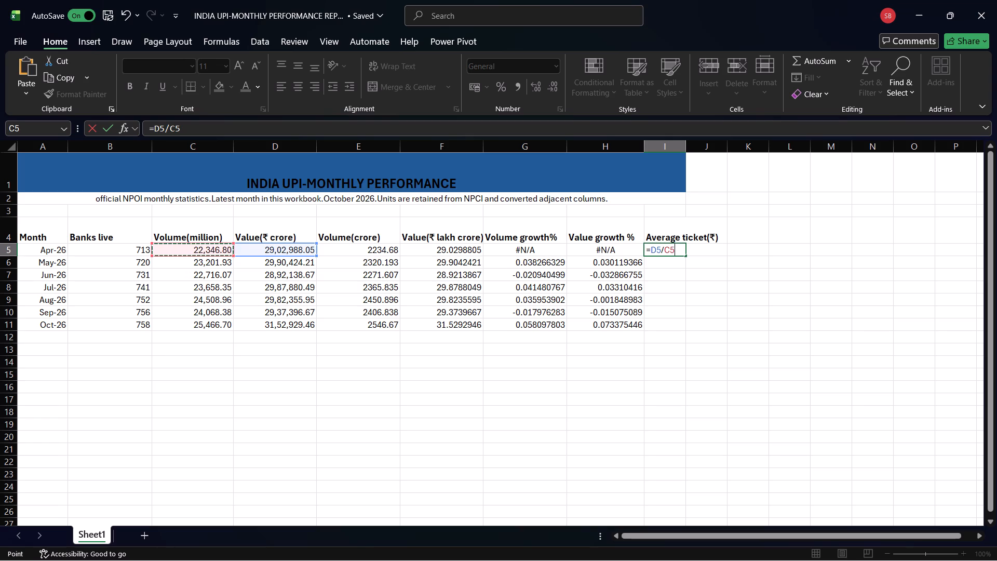
pyautogui.hotkey('shift', '*')
pyautogui.write('10')
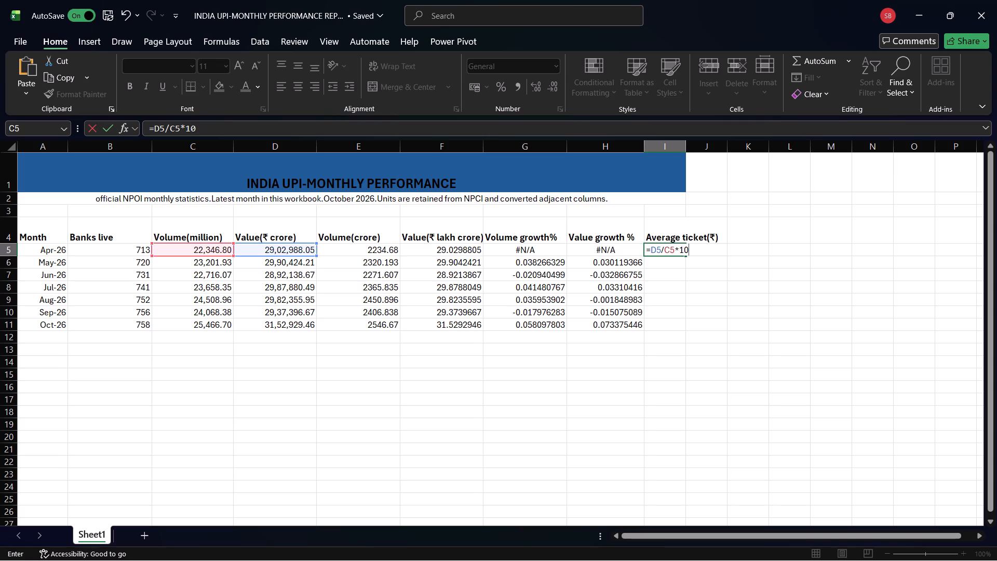
pyautogui.press('Return')
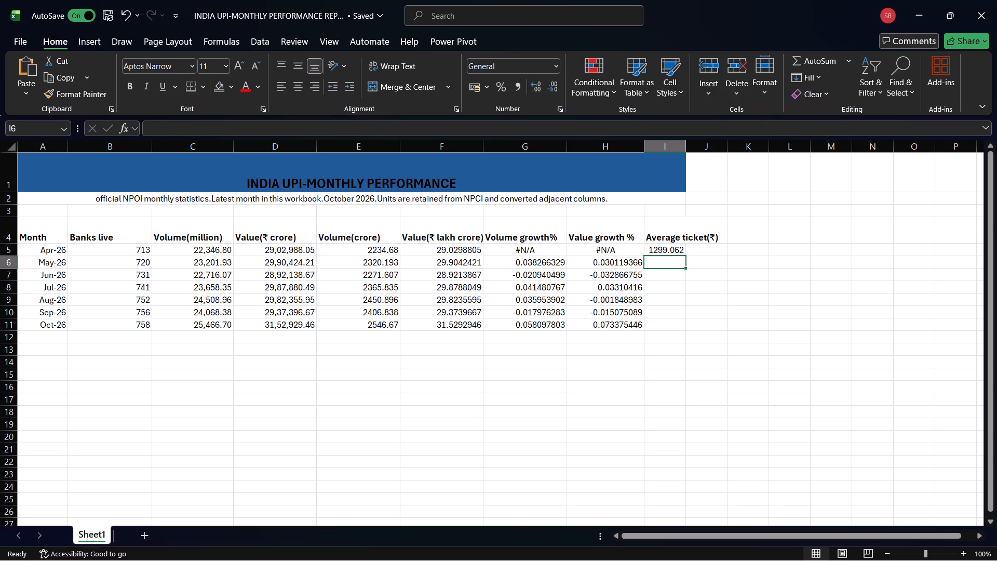
# Widen column I so that the Average ticket(₹) header fits within it.
pyautogui.moveTo(689, 151); pyautogui.dragTo(706, 148)
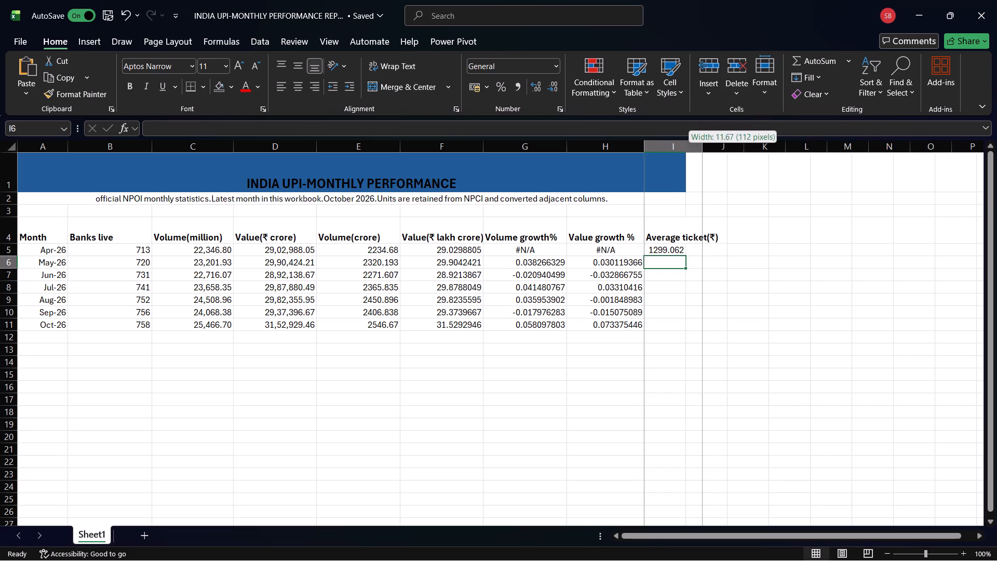
pyautogui.moveTo(706, 148); pyautogui.dragTo(731, 149)
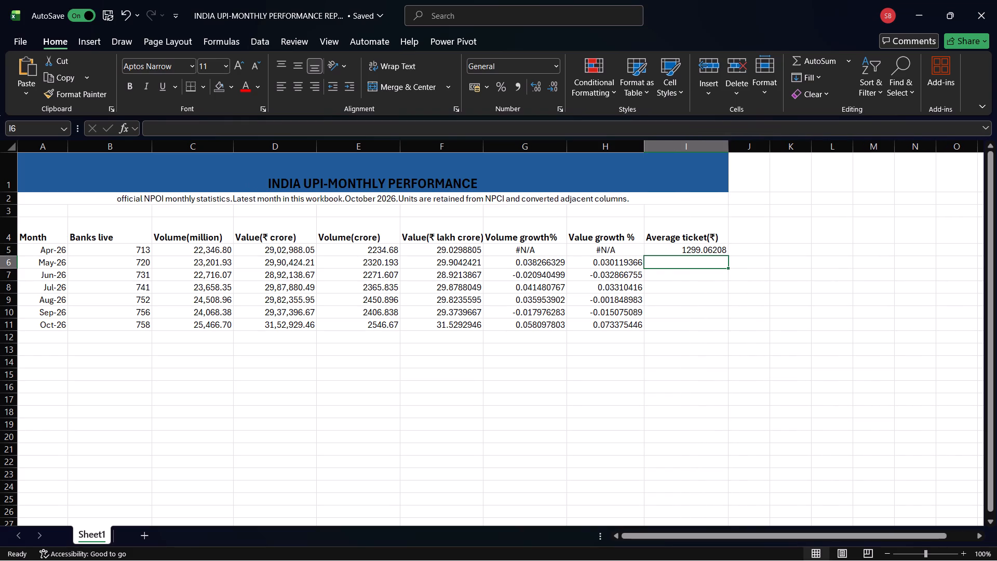
# Fill the average ticket formula from cell I5 down to I11 for the months through Oct-26.
pyautogui.click(706, 251)
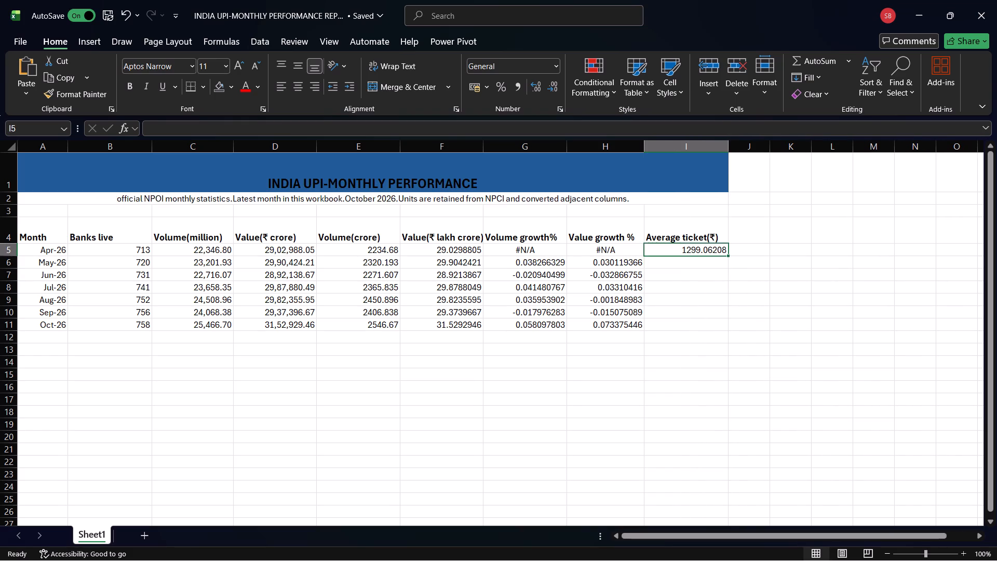
pyautogui.moveTo(730, 255); pyautogui.dragTo(730, 255)
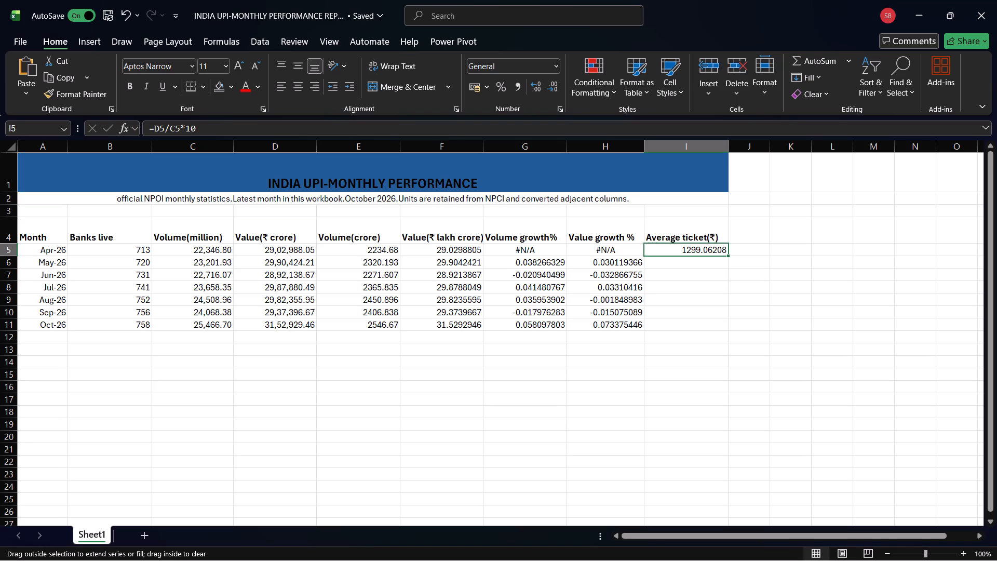
pyautogui.moveTo(730, 255); pyautogui.dragTo(722, 331)
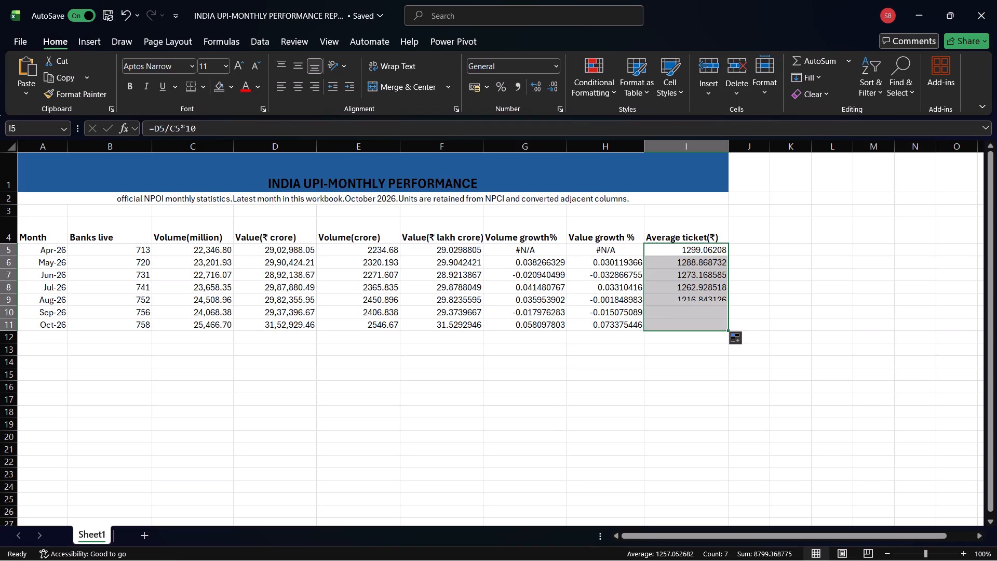
pyautogui.click(772, 305)
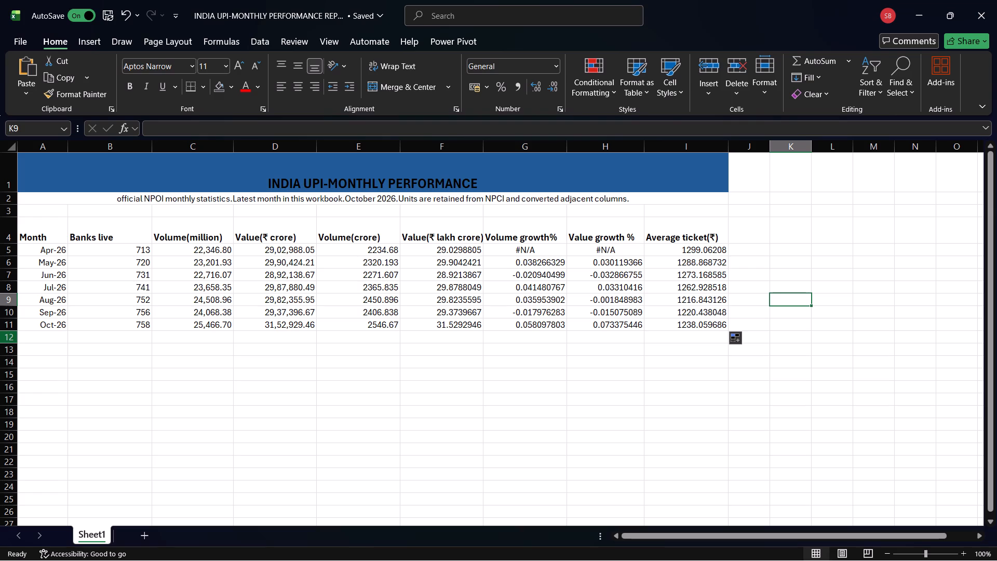
# Start the note in cell A13 with the text "Method note NPCI report volume in million".
pyautogui.click(45, 350)
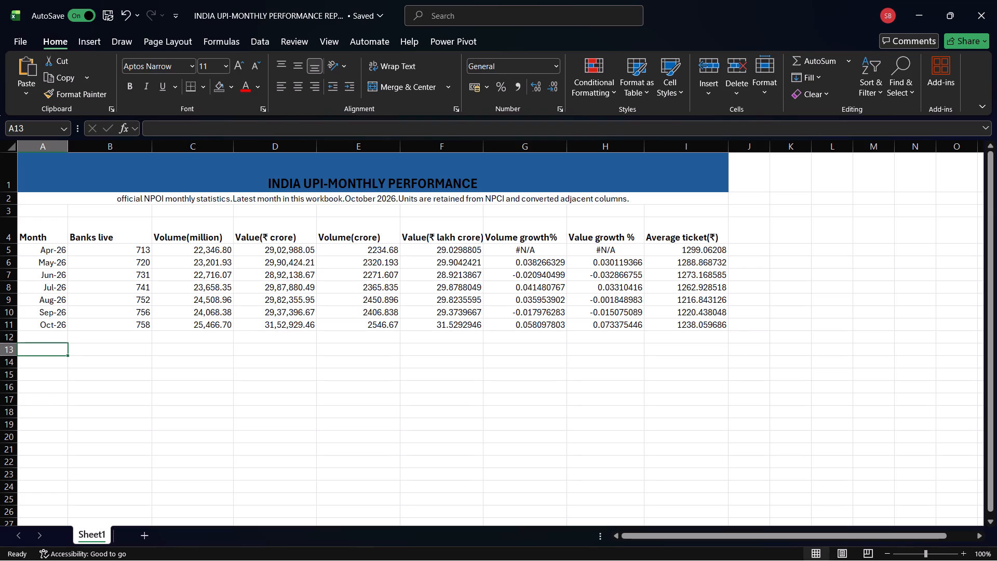
pyautogui.press('m')
pyautogui.write('ethod note')
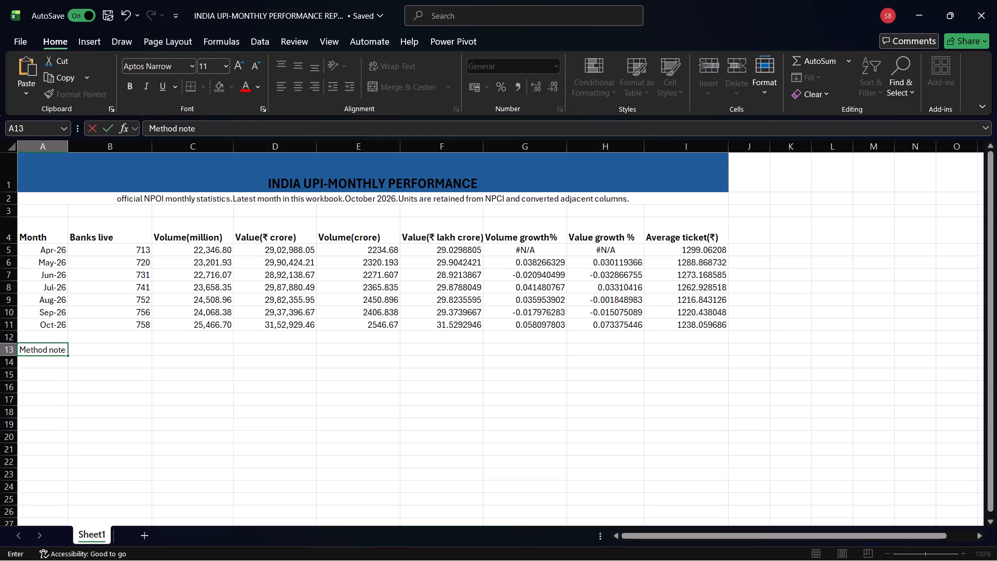
pyautogui.press('space')
pyautogui.write('NP')
pyautogui.write('CI')
pyautogui.press('space')
pyautogui.write('report')
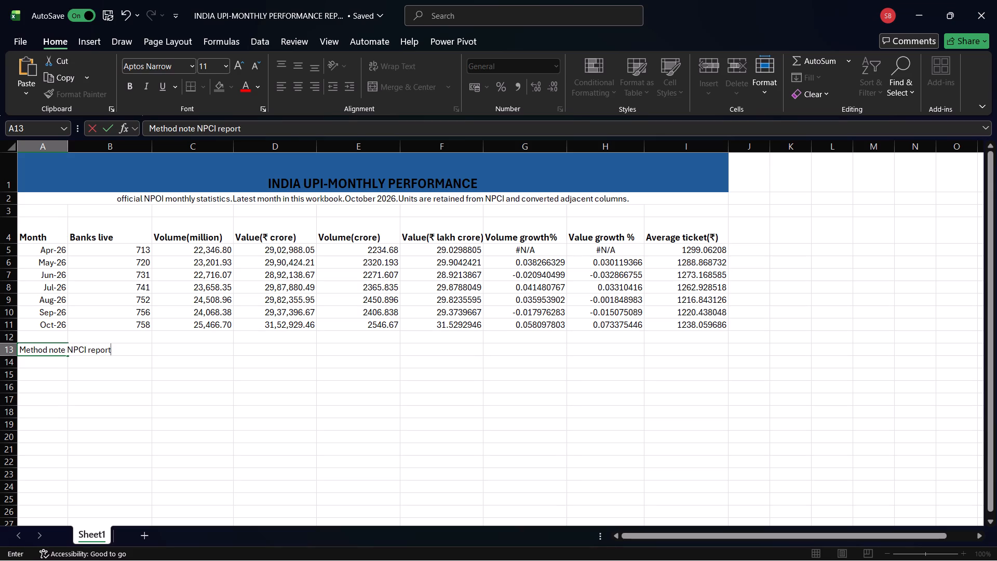
pyautogui.press('space')
pyautogui.write('volu')
pyautogui.write('me')
pyautogui.press('space')
pyautogui.write('in million')
# Continue the method note in A13 with "and value in ₹ Crore." to complete its first sentence.
pyautogui.press('space')
pyautogui.write('and value')
pyautogui.press('space')
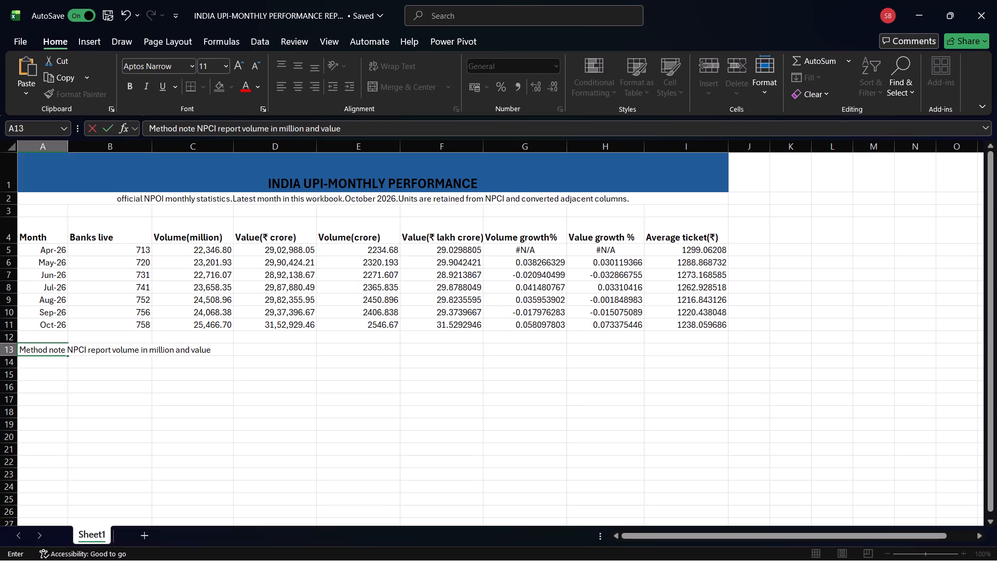
pyautogui.write('in')
pyautogui.press('space')
pyautogui.hotkey('shift', '$')
pyautogui.press('BackSpace')
pyautogui.press('BackSpace')
pyautogui.press('BackSpace')
pyautogui.press('space')
pyautogui.hotkey('ctrl', 'shift', '4')
pyautogui.press('space')
pyautogui.write('CRORE.')
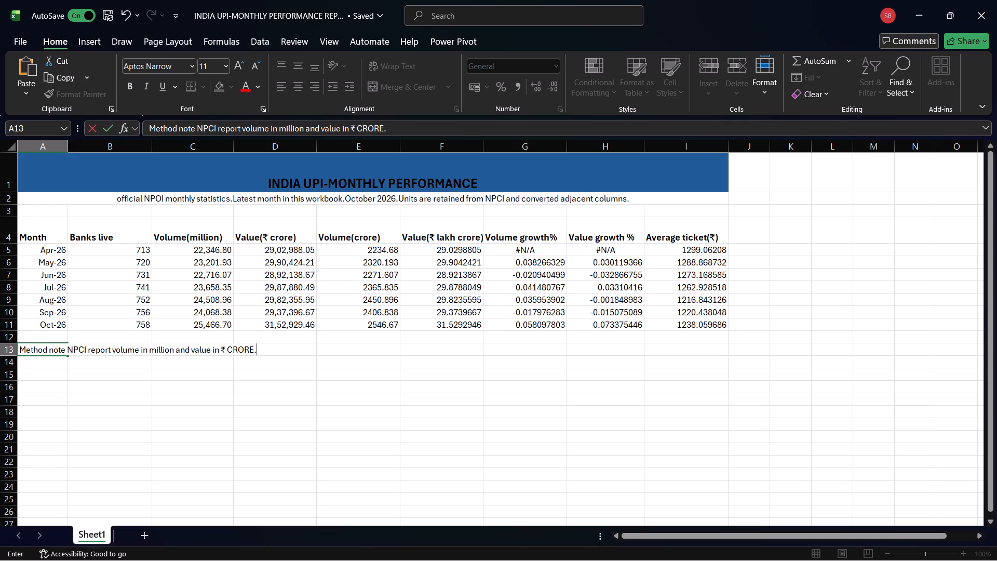
pyautogui.press('BackSpace')
pyautogui.press('BackSpace')
pyautogui.press('BackSpace')
pyautogui.press('BackSpace')
pyautogui.press('BackSpace')
pyautogui.write('rore.')
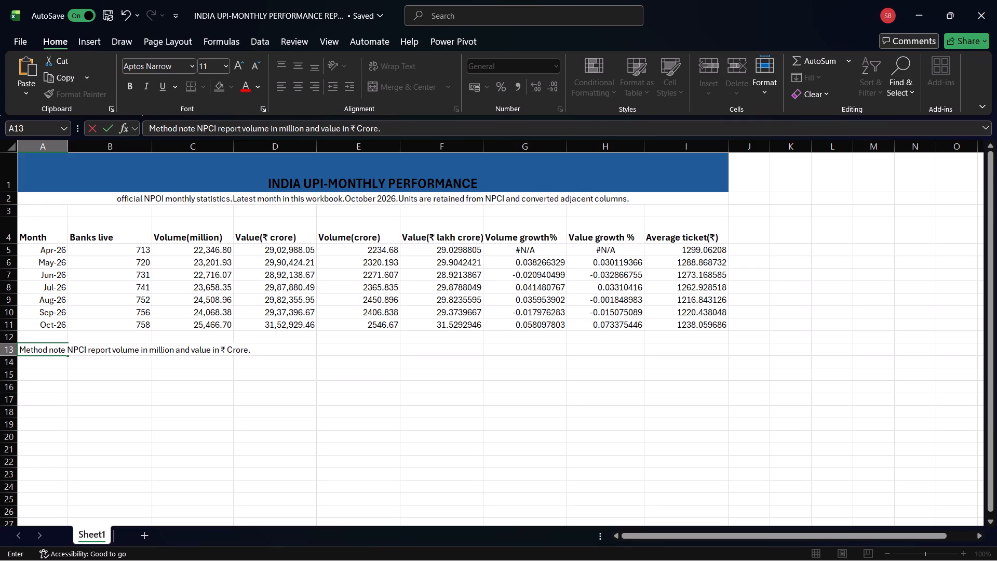
# Add the volume conversion "Volume(crore)=million/10;" to the method note in A13.
pyautogui.press('v')
pyautogui.write('olume')
pyautogui.write('(crore')
pyautogui.hotkey('shift', '_')
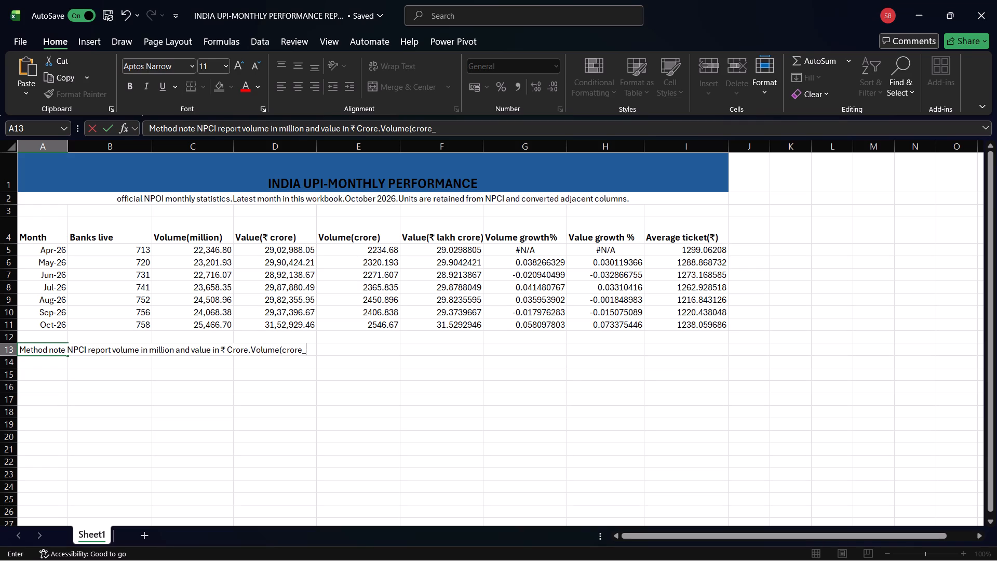
pyautogui.press('BackSpace')
pyautogui.hotkey('shift', ')')
pyautogui.write('=million')
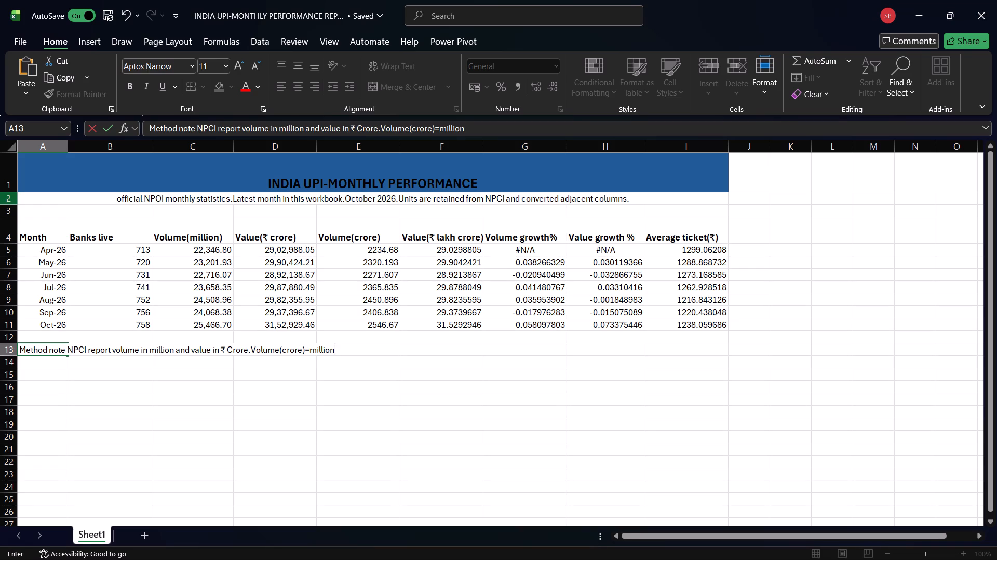
pyautogui.click(486, 87)
pyautogui.press('/')
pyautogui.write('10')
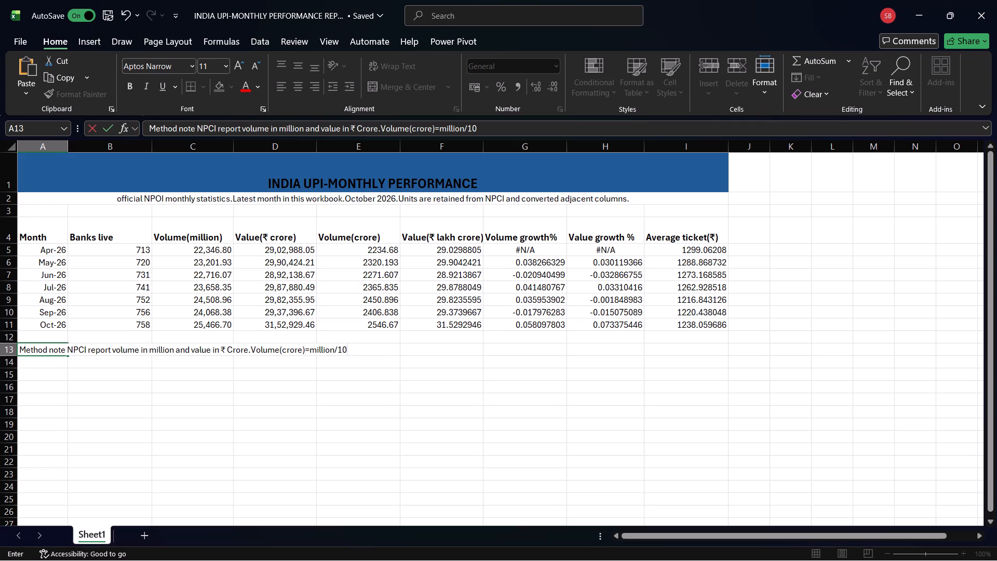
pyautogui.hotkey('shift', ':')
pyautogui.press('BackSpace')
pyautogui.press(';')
# Add the value conversion "Value(₹ lakh crore)=₹ crore/100000;" to the method note in A13.
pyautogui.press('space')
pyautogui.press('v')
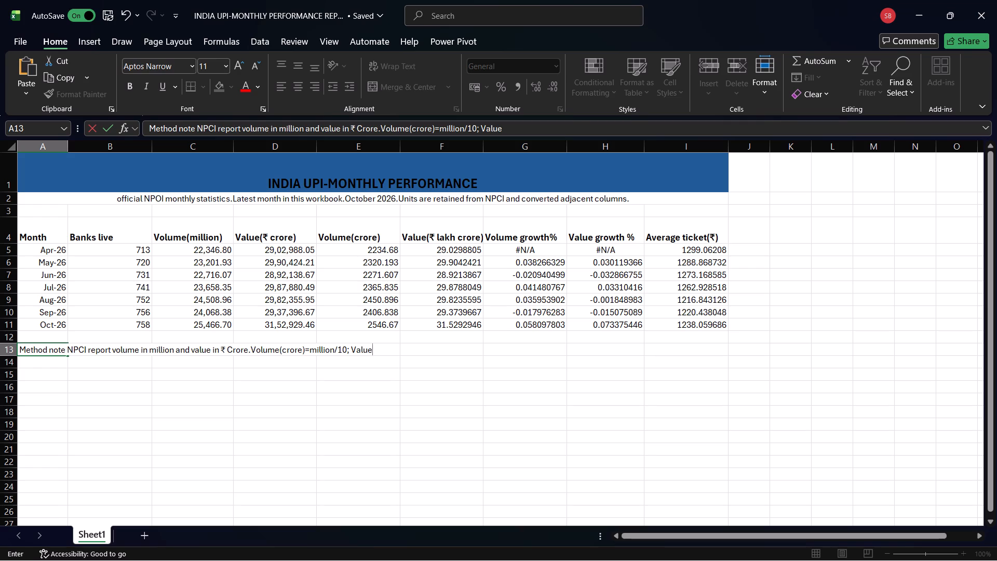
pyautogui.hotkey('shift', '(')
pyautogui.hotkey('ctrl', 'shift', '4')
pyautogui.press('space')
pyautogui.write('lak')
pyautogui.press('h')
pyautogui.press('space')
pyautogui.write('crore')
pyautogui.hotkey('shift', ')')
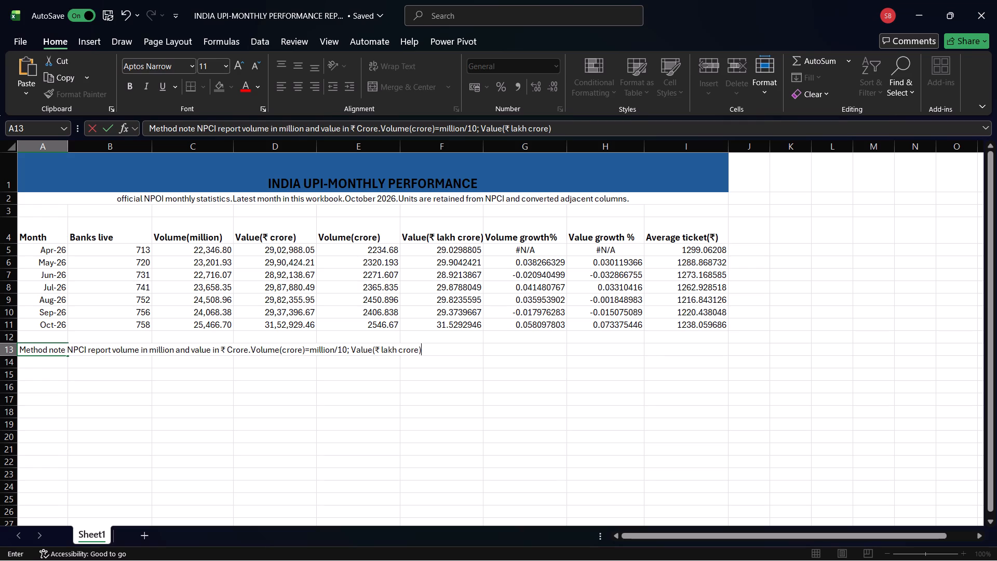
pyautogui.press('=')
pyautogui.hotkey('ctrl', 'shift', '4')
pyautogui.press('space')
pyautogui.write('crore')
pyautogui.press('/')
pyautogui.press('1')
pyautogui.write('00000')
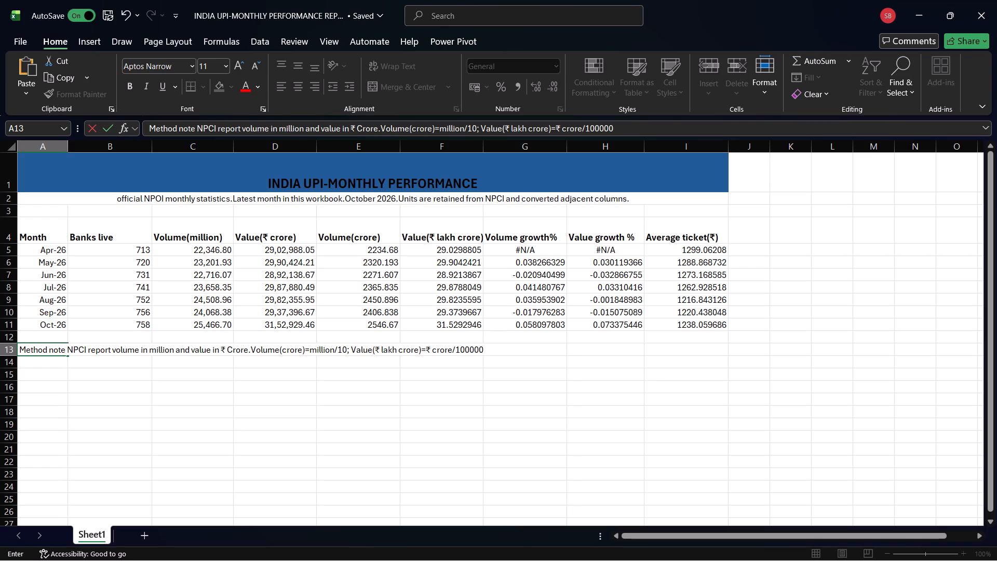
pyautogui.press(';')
# Finish the method note in A13 with "average icket =₹ crore/million*10" and commit the entry.
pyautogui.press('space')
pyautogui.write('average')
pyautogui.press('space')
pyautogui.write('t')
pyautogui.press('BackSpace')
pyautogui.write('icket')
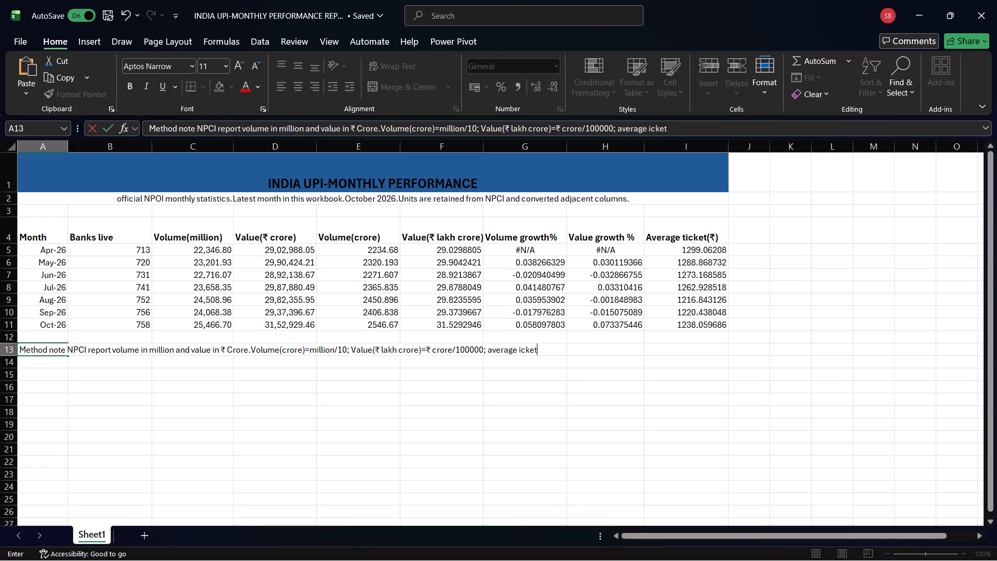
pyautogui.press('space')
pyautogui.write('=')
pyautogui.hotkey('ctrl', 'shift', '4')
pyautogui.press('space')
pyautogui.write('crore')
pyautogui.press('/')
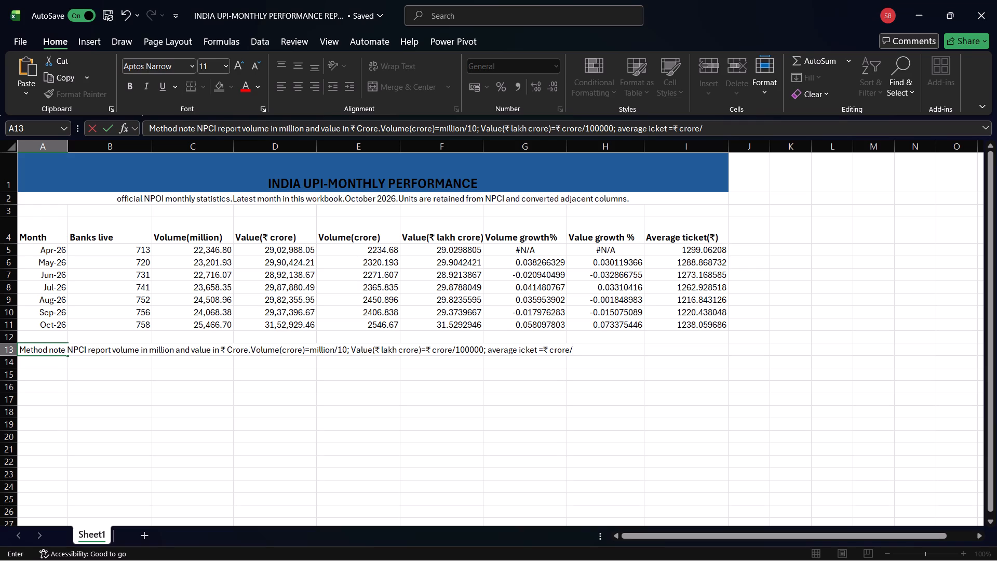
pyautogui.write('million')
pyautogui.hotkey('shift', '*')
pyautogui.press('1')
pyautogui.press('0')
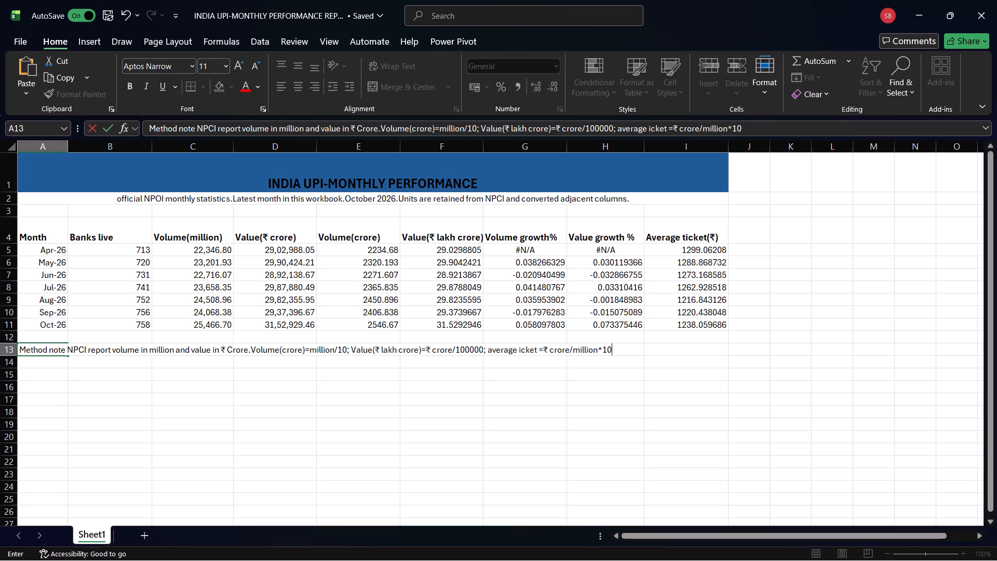
pyautogui.click(695, 251)
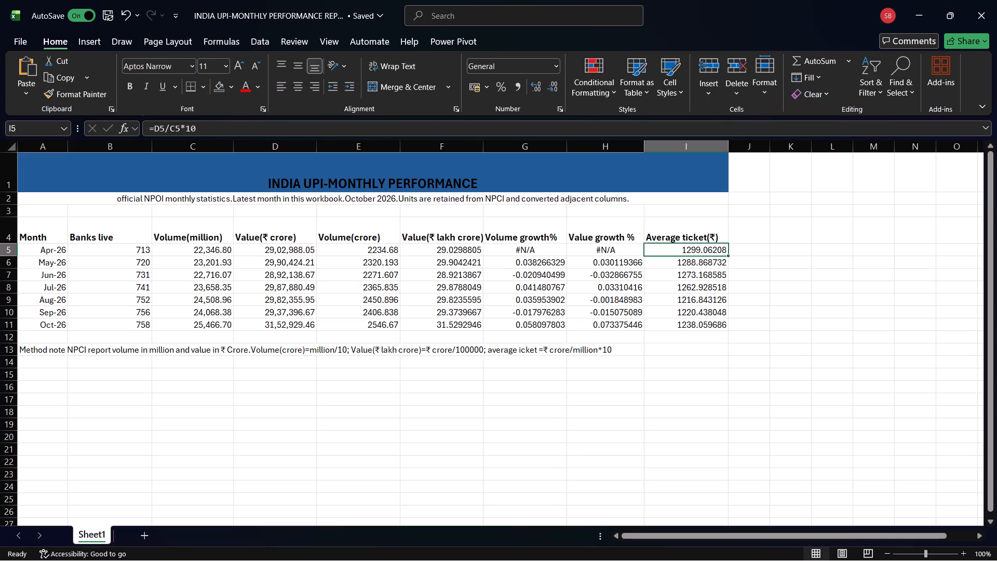
# Insert five extra spaces after "Method note" in A13 to separate the label from the note text.
pyautogui.click(576, 350)
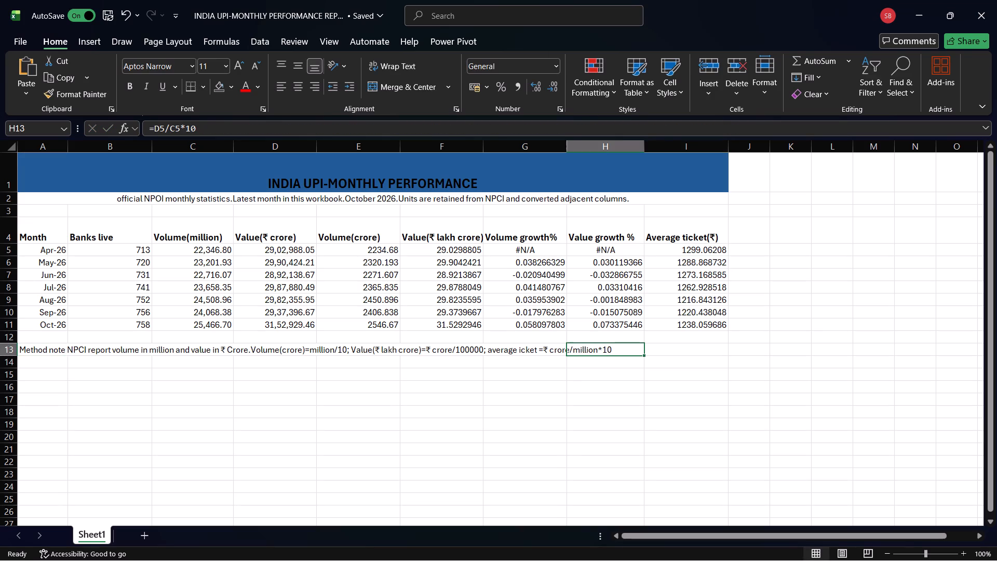
pyautogui.click(58, 350)
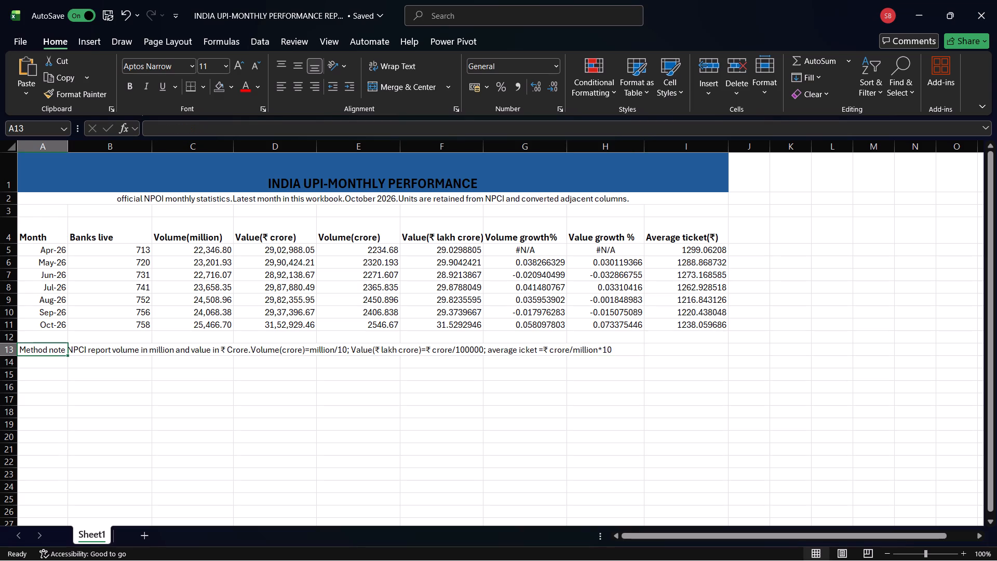
pyautogui.click(58, 350)
pyautogui.doubleClick(68, 350)
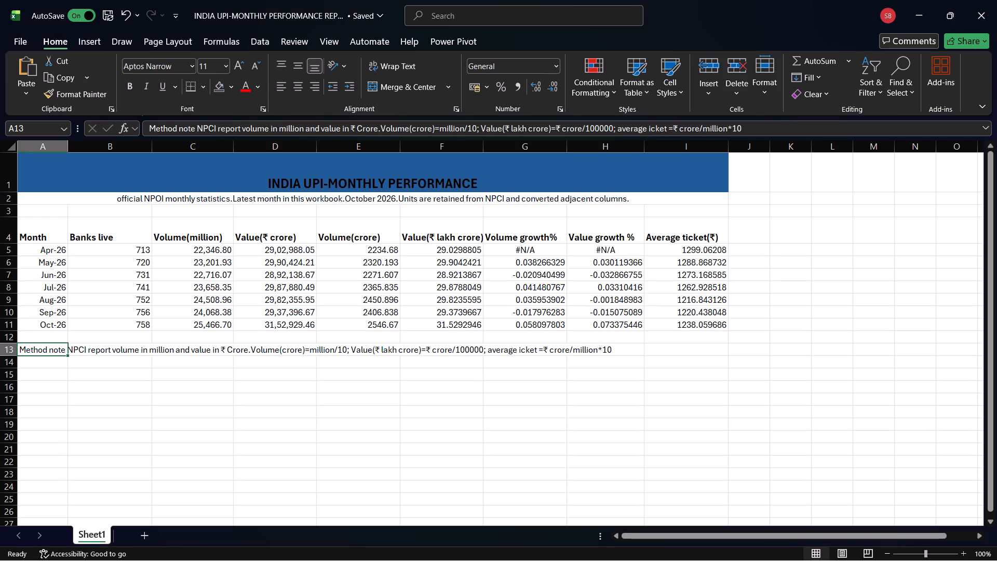
pyautogui.doubleClick(62, 348)
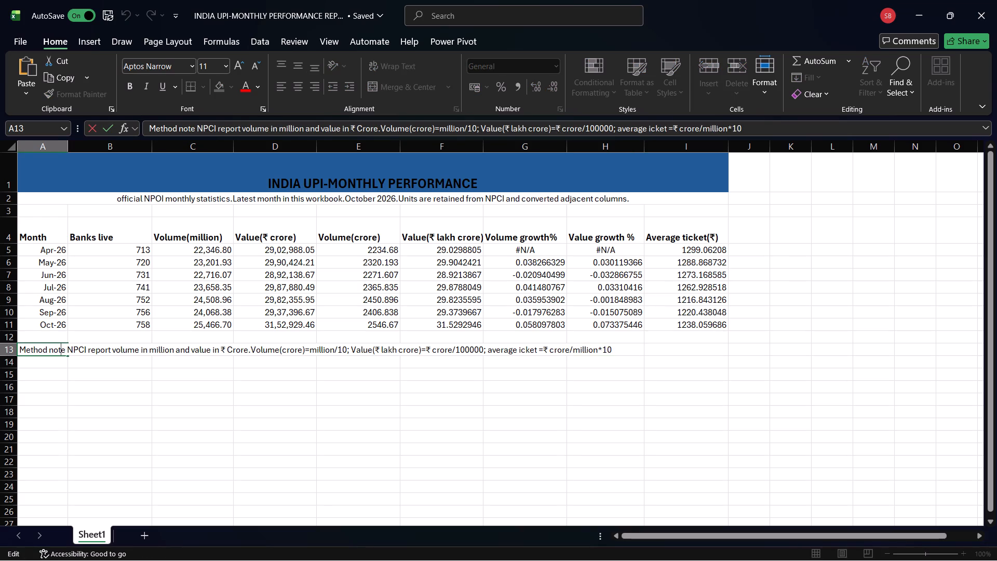
pyautogui.press('Right')
pyautogui.press('space')
pyautogui.press('space')
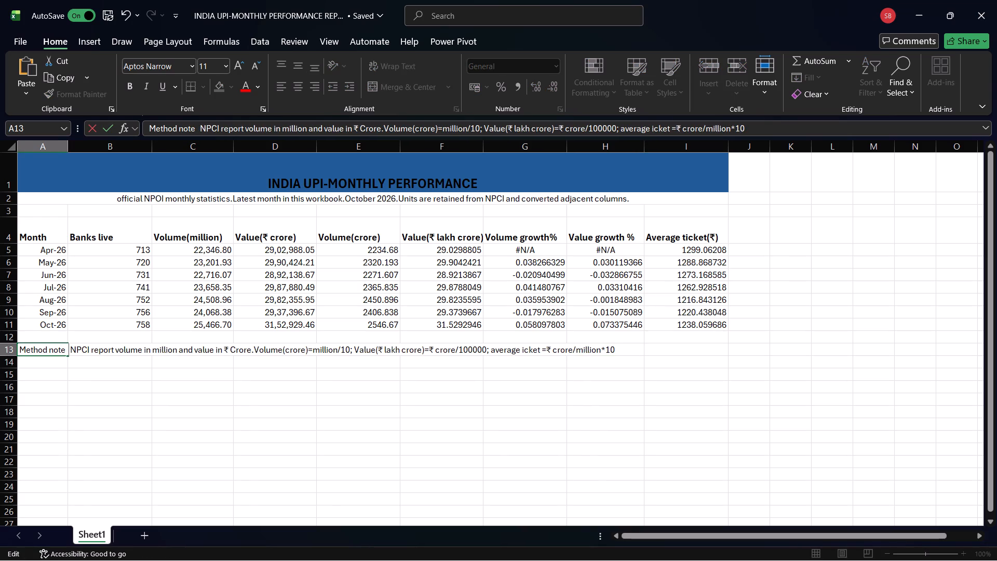
pyautogui.press('space')
pyautogui.press('space')
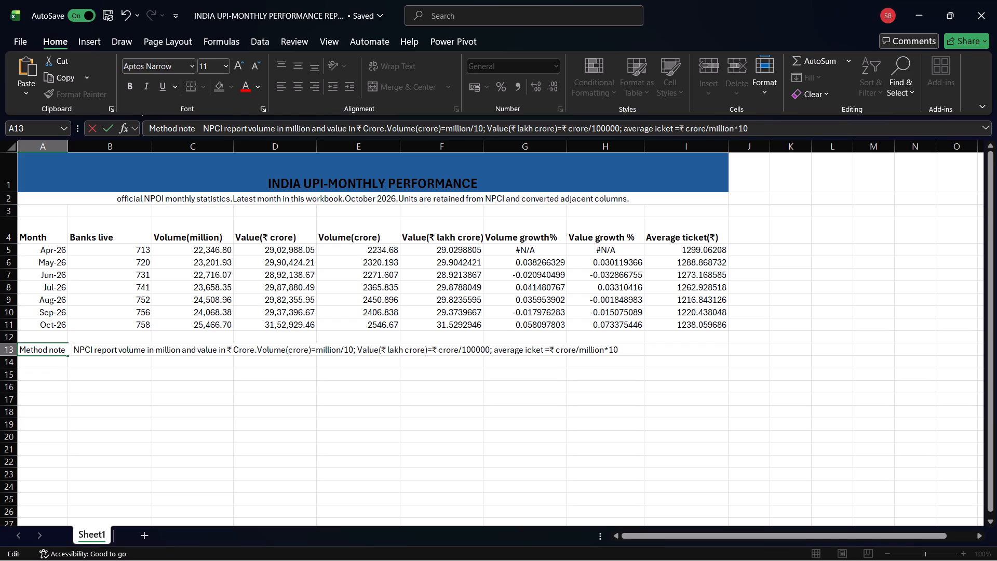
pyautogui.press('space')
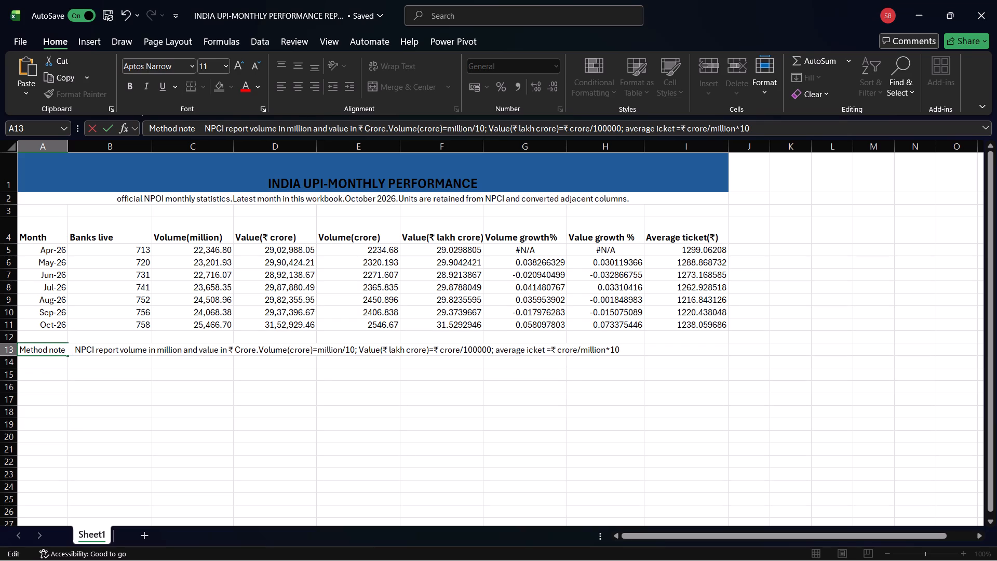
# Start the caution note in A15 with the label "Caution" followed by a wide gap of spaces.
pyautogui.click(50, 375)
pyautogui.press('c')
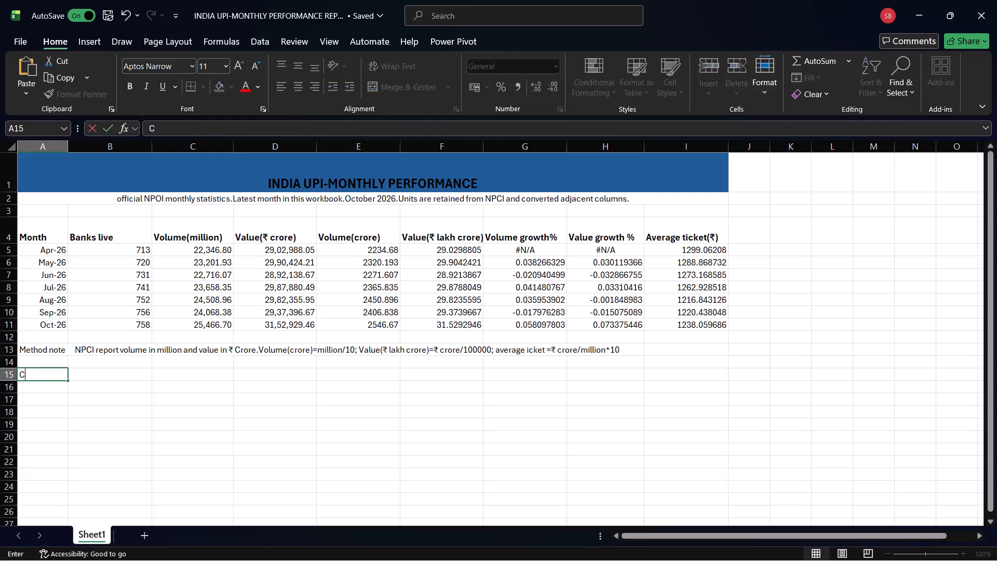
pyautogui.write('au')
pyautogui.press('t')
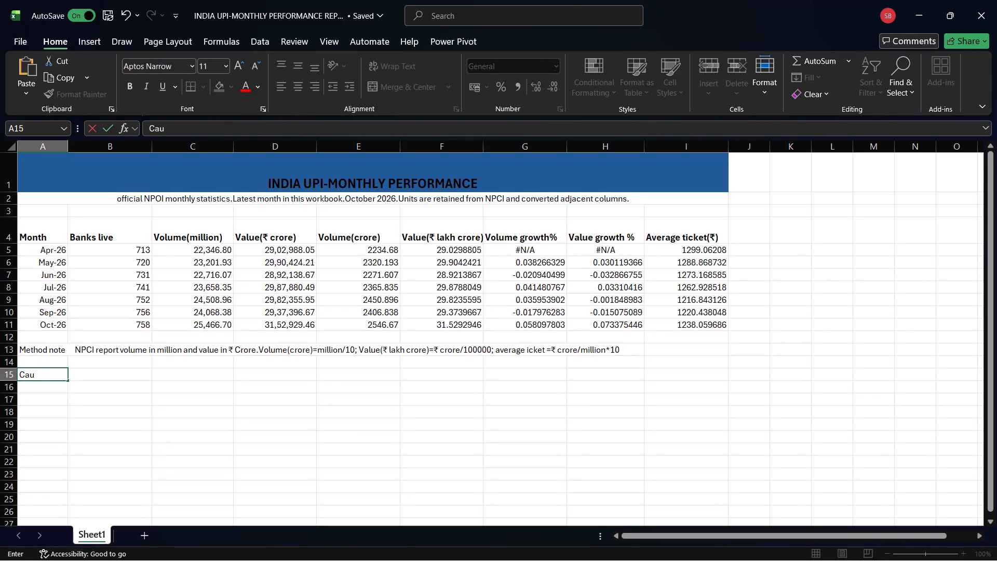
pyautogui.write('ion')
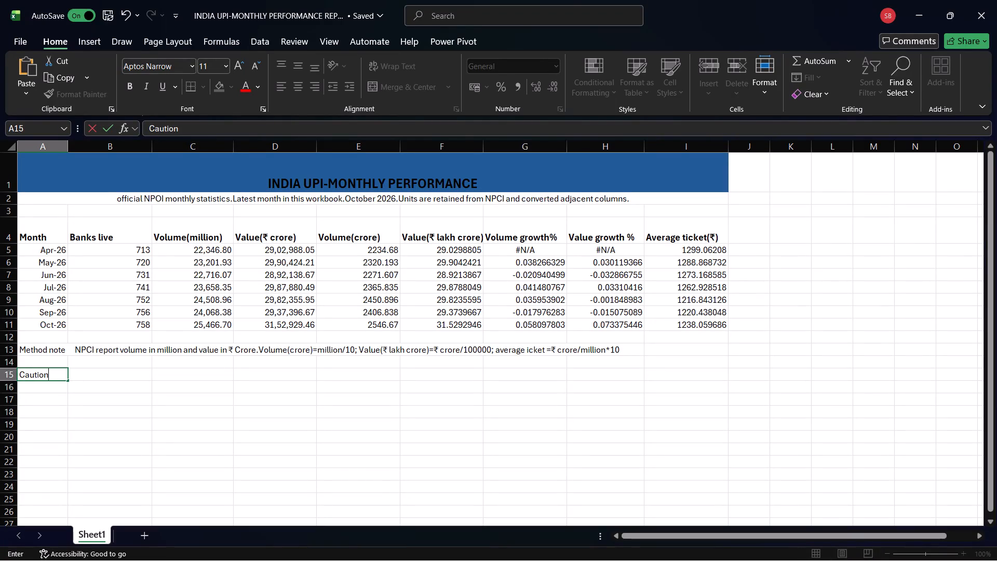
pyautogui.press('space')
pyautogui.press('space')
pyautogui.press('space')
pyautogui.press('space')
pyautogui.press('space')
pyautogui.press('space')
pyautogui.press('space')
pyautogui.press('space')
pyautogui.press('space')
pyautogui.press('space')
pyautogui.press('space')
pyautogui.press('space')
pyautogui.press('space')
pyautogui.press('space')
pyautogui.press('space')
pyautogui.press('space')
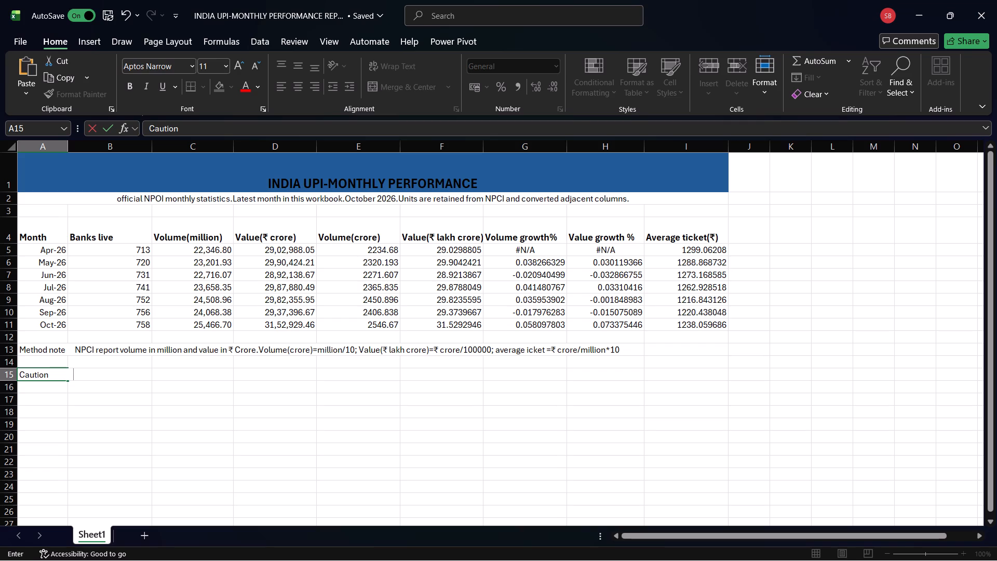
# Add "Month-on-month growth is calculated from the immediately preceding month." to the caution note in A15.
pyautogui.press('m')
pyautogui.write('onth')
pyautogui.write('-on-')
pyautogui.write('month growth')
pyautogui.press('space')
pyautogui.write('is calcu')
pyautogui.write('lated from the im')
pyautogui.press('m')
pyautogui.write('ed')
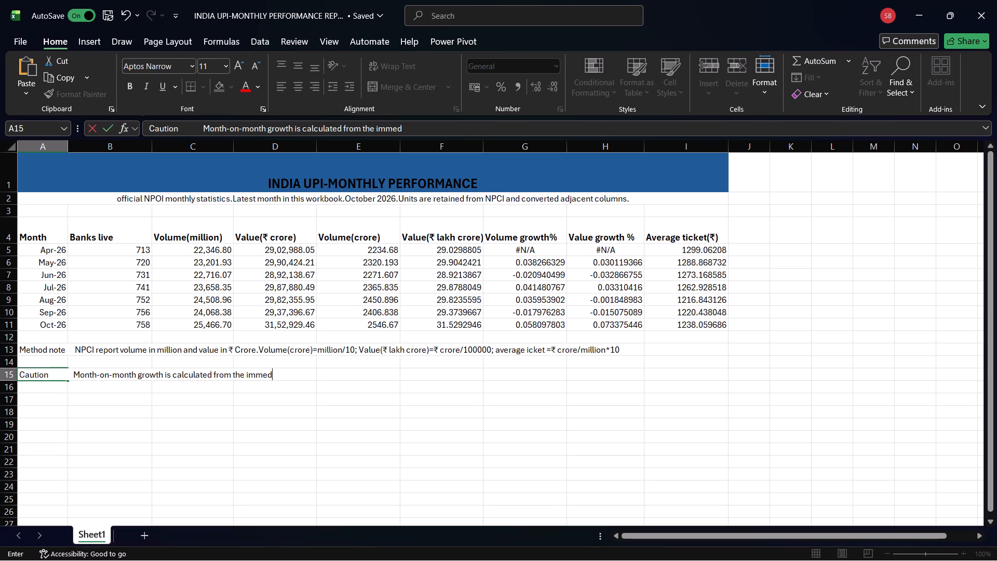
pyautogui.write('ia')
pyautogui.write('tely')
pyautogui.press('space')
pyautogui.write('pro')
pyautogui.press('BackSpace')
pyautogui.press('e')
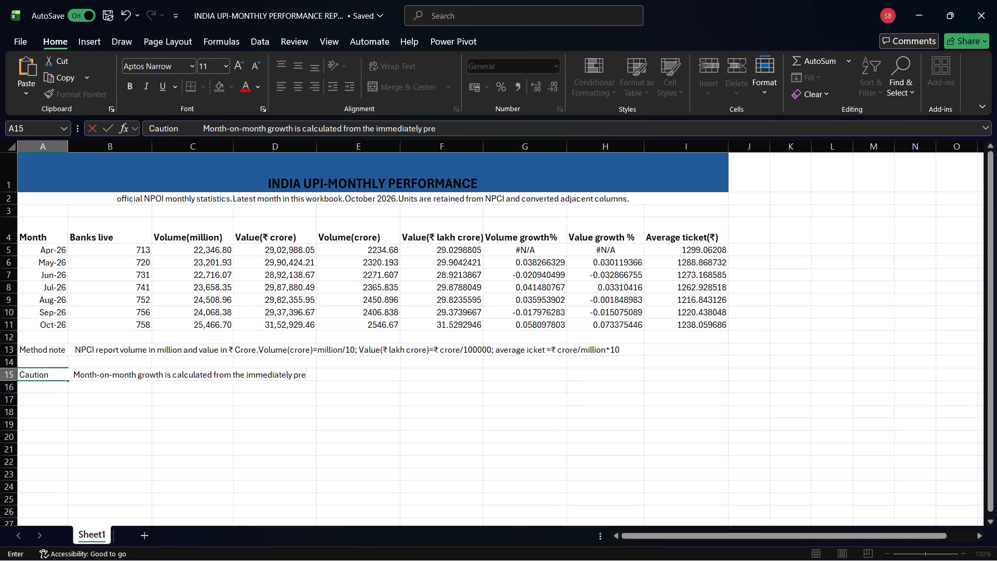
pyautogui.press('c')
pyautogui.write('eding month.')
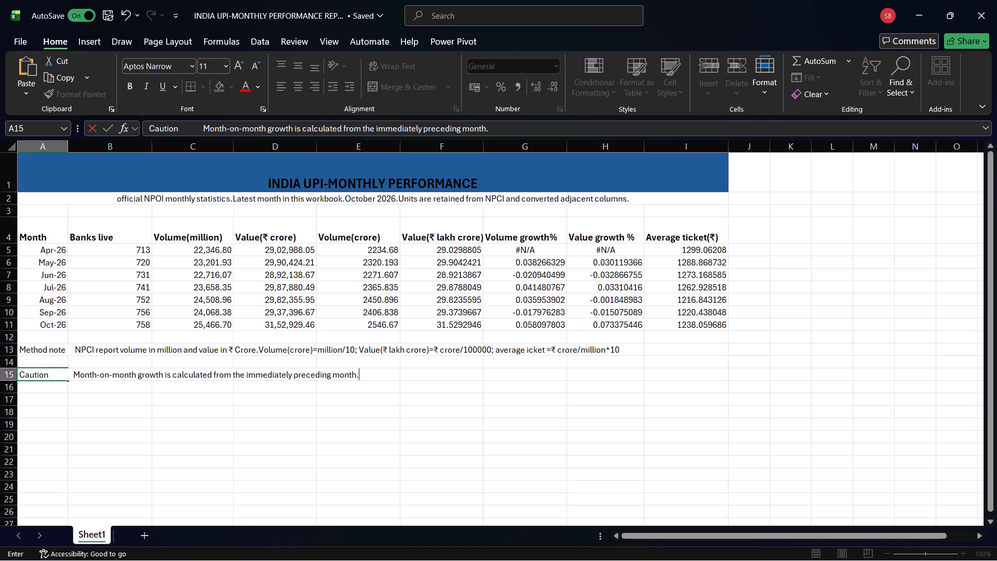
# Continue the caution note in A15 with "It is not year-on-year growth".
pyautogui.press('space')
pyautogui.write('it')
pyautogui.press('space')
pyautogui.write('id')
pyautogui.press('BackSpace')
pyautogui.press('s')
pyautogui.press('space')
pyautogui.write('not year')
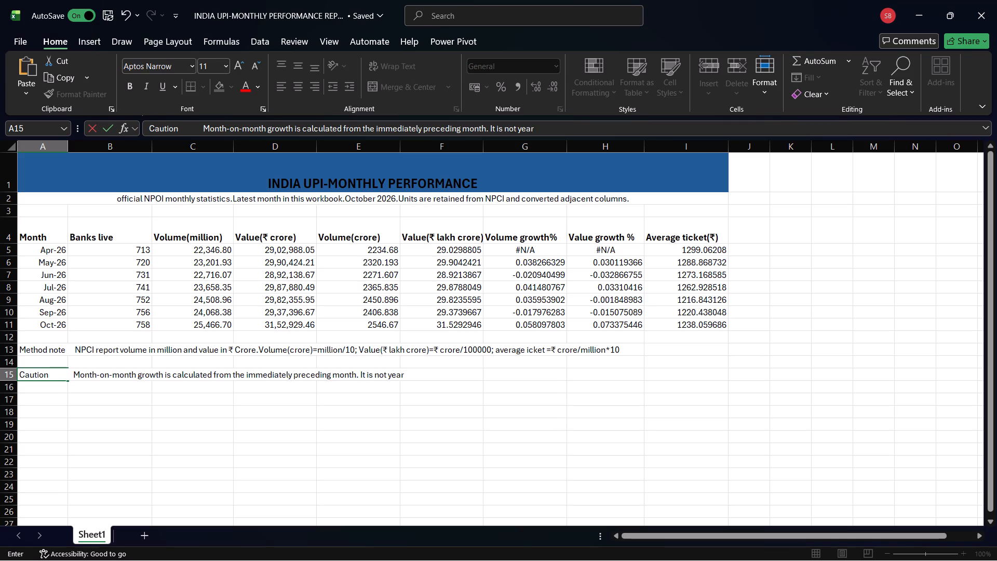
pyautogui.write('-on-')
pyautogui.write('year f')
pyautogui.press('BackSpace')
pyautogui.write('growth')
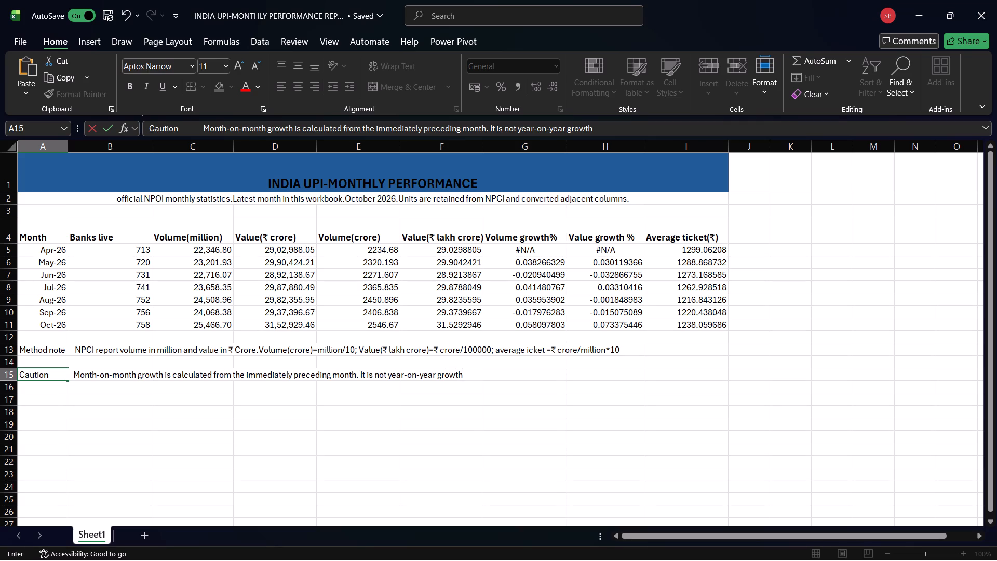
# Finish the caution note in A15 with "and may be affected by seasonality.".
pyautogui.press('space')
pyautogui.write('and may')
pyautogui.press('space')
pyautogui.write('be aff')
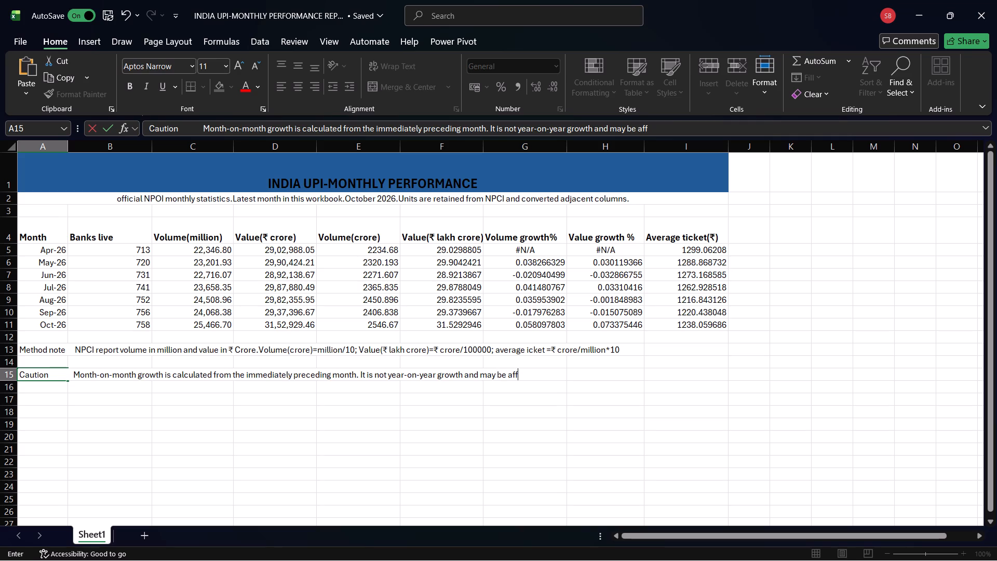
pyautogui.write('ected')
pyautogui.press('space')
pyautogui.write('bt')
pyautogui.press('space')
pyautogui.press('BackSpace')
pyautogui.press('y')
pyautogui.press('BackSpace')
pyautogui.press('BackSpace')
pyautogui.write('y season')
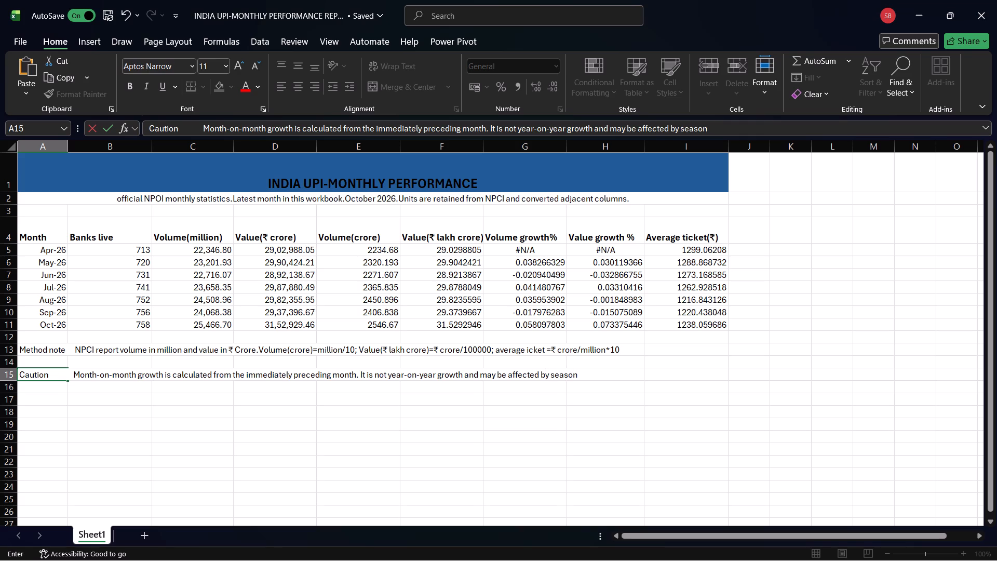
pyautogui.write('ality')
pyautogui.press('.')
# Convert the header row A4:I4, from Month to Average ticket(₹), into a table.
pyautogui.moveTo(42, 228); pyautogui.dragTo(363, 224)
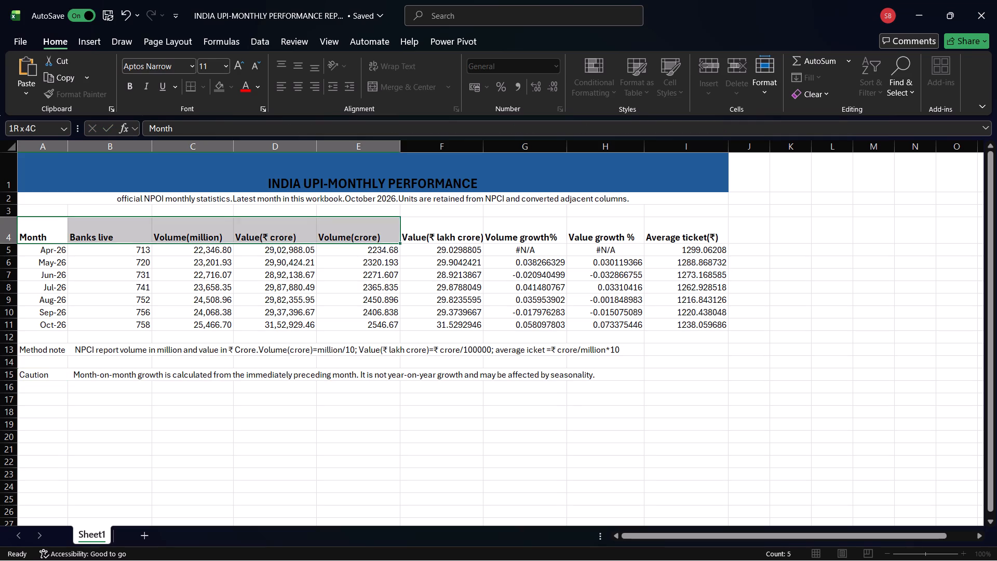
pyautogui.moveTo(363, 224); pyautogui.dragTo(678, 231)
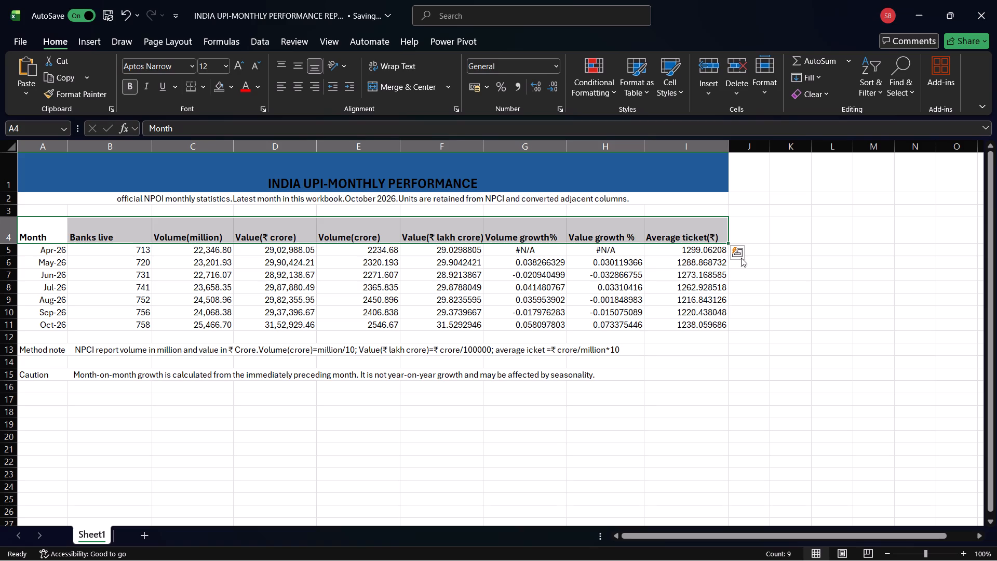
pyautogui.click(738, 251)
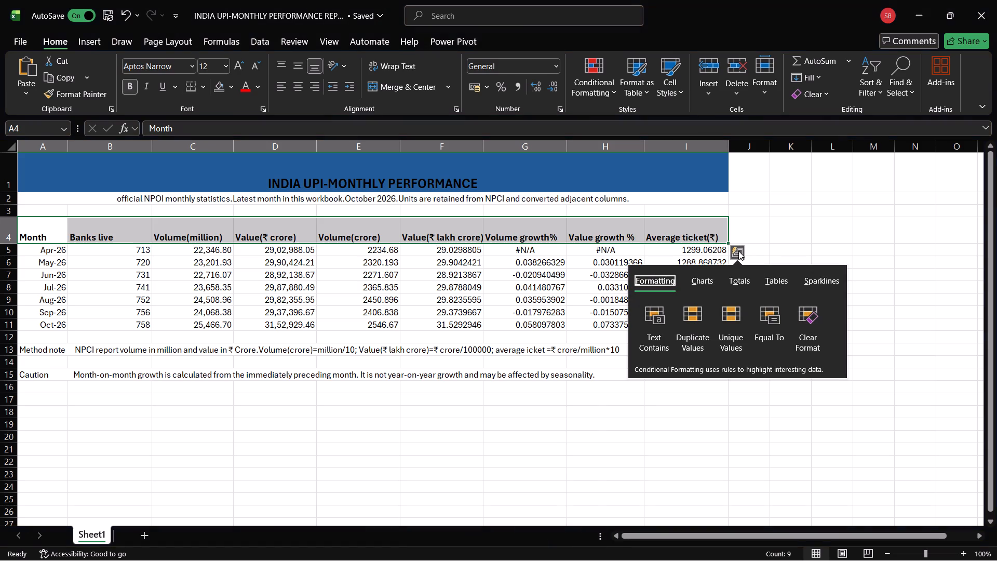
pyautogui.click(699, 278)
pyautogui.click(733, 278)
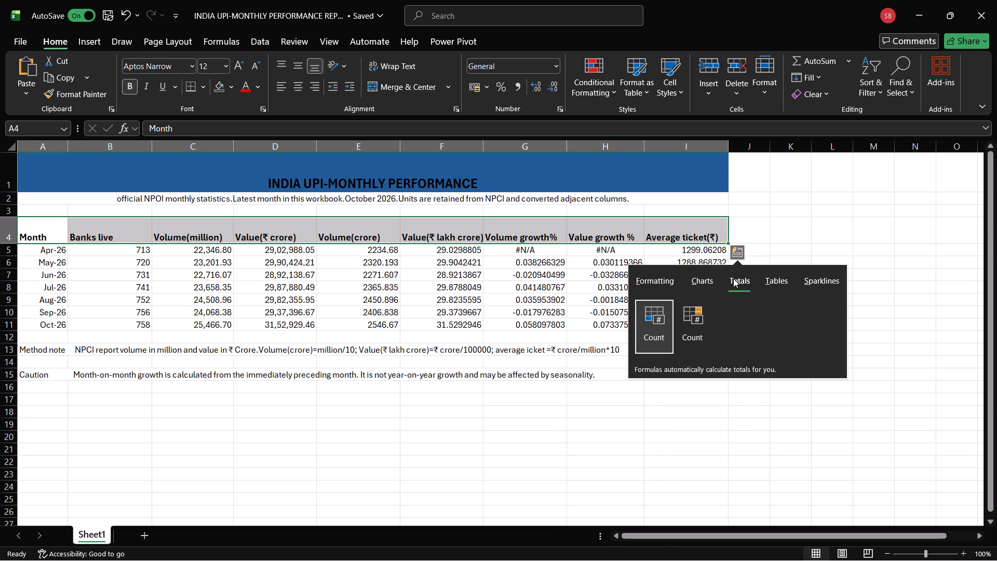
pyautogui.click(767, 282)
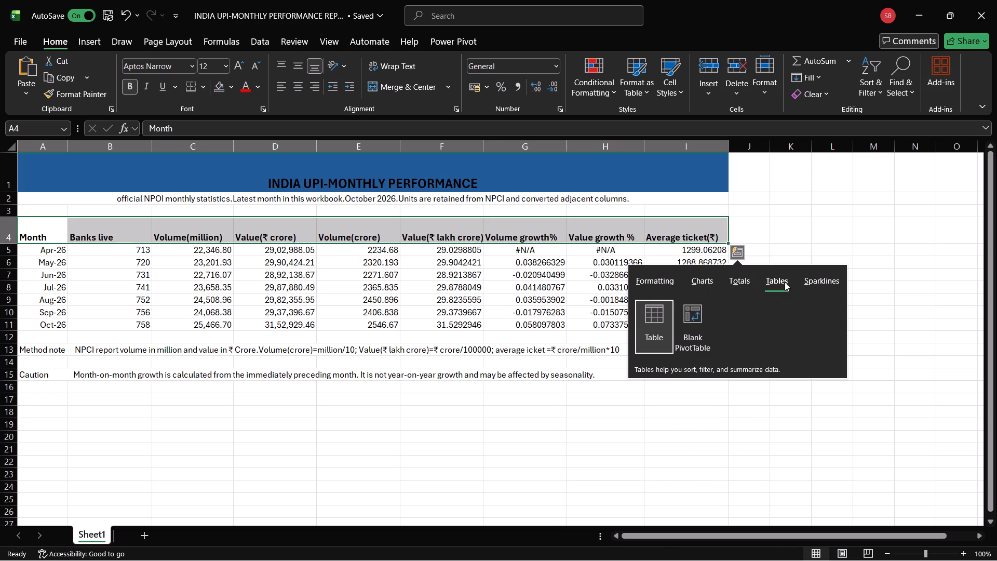
pyautogui.click(802, 282)
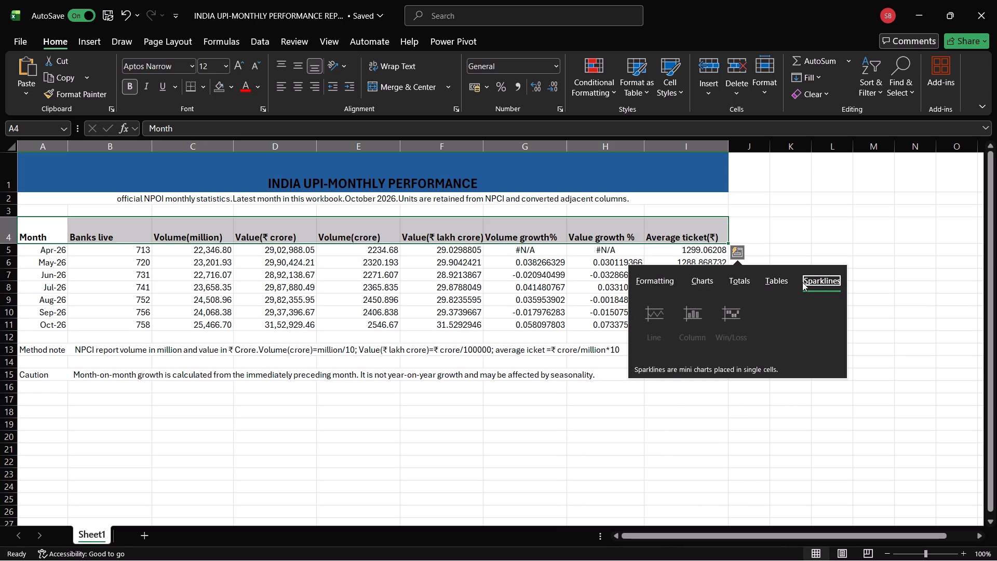
pyautogui.click(764, 275)
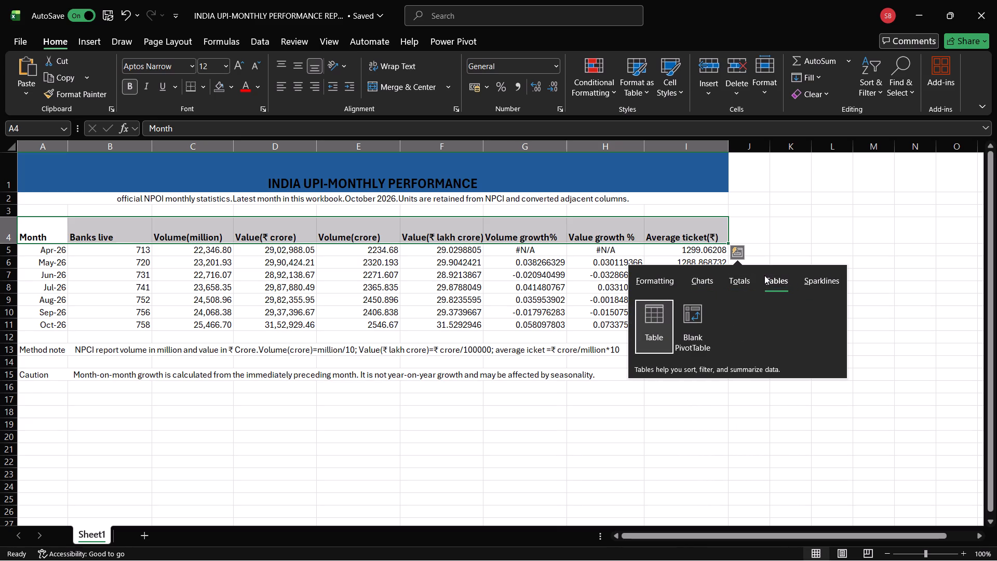
pyautogui.click(652, 310)
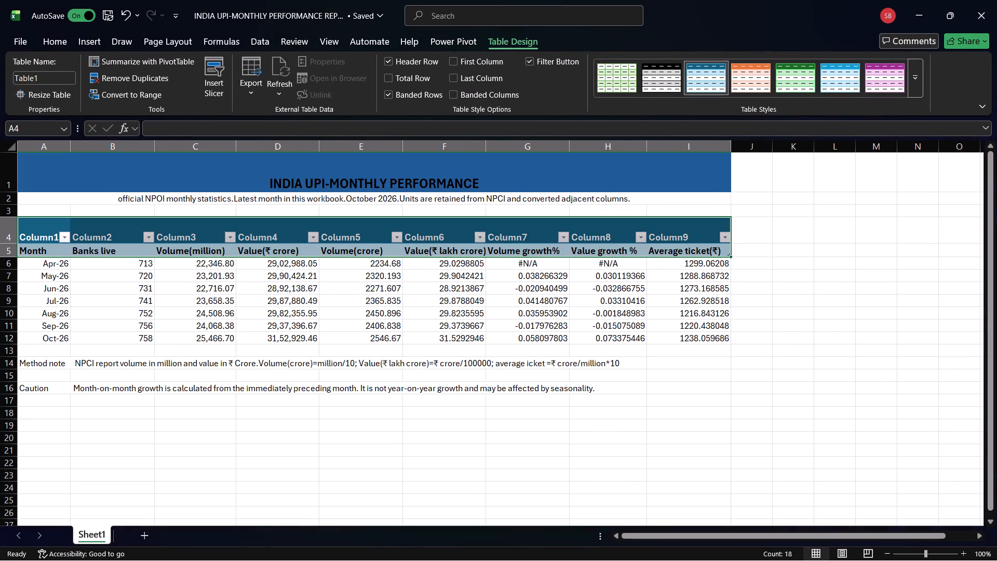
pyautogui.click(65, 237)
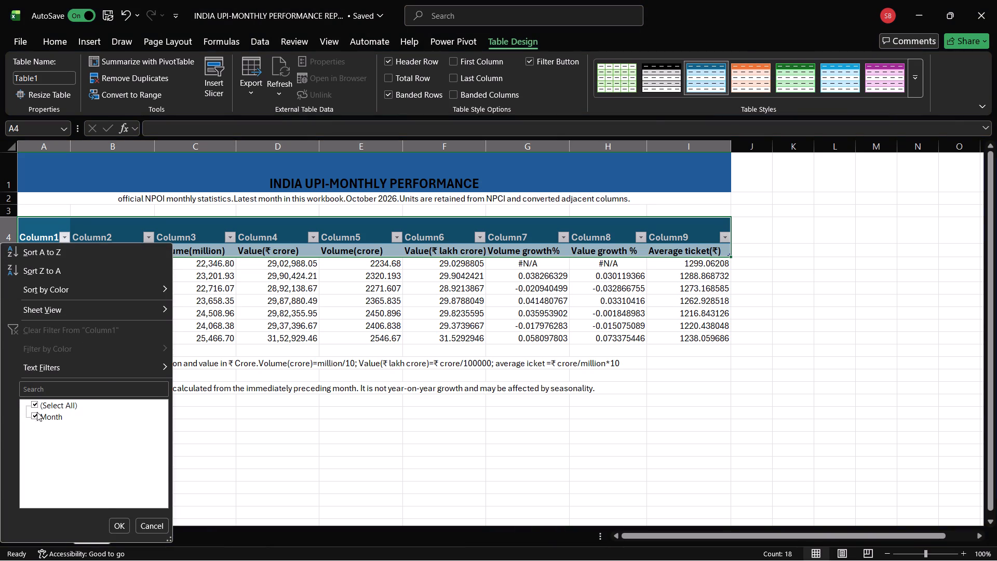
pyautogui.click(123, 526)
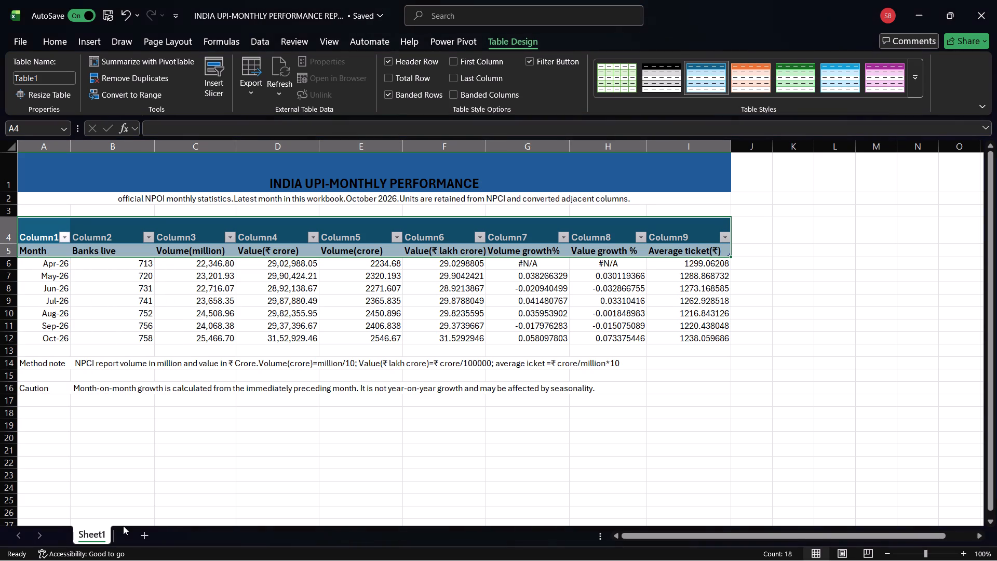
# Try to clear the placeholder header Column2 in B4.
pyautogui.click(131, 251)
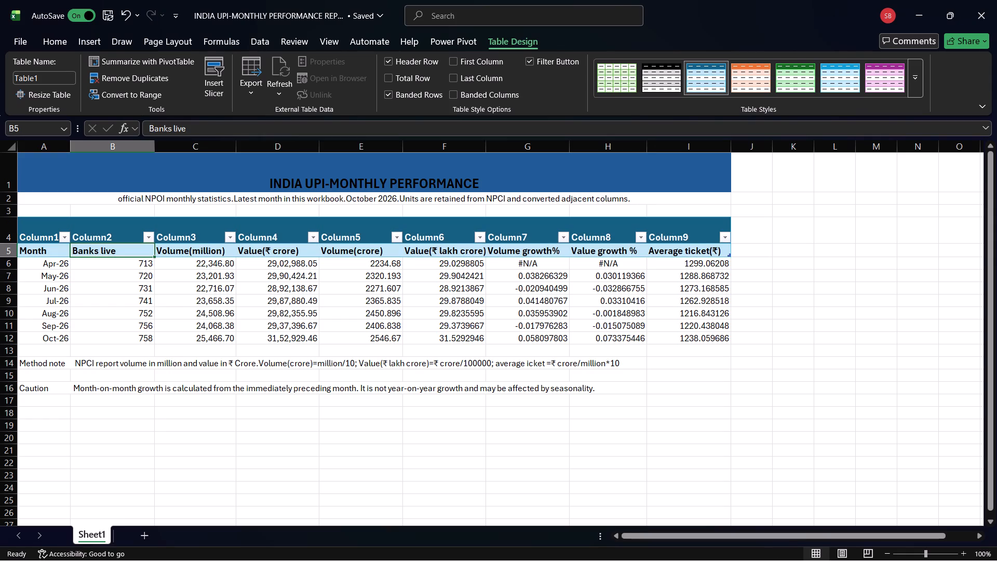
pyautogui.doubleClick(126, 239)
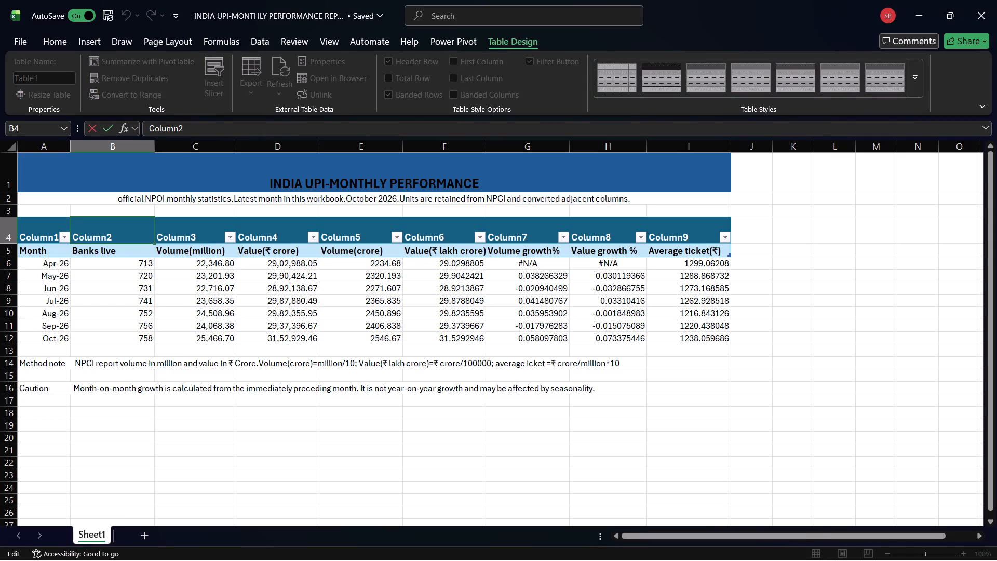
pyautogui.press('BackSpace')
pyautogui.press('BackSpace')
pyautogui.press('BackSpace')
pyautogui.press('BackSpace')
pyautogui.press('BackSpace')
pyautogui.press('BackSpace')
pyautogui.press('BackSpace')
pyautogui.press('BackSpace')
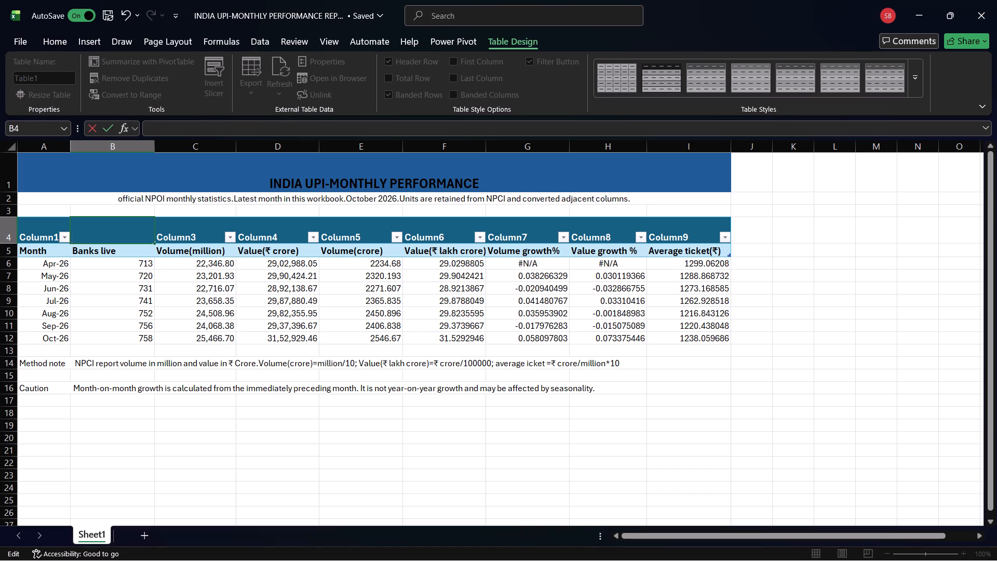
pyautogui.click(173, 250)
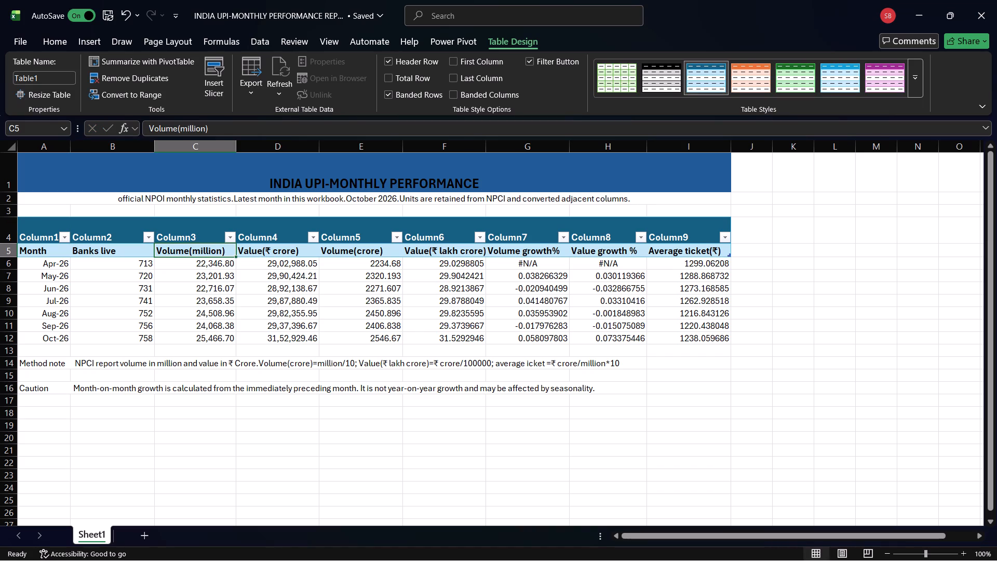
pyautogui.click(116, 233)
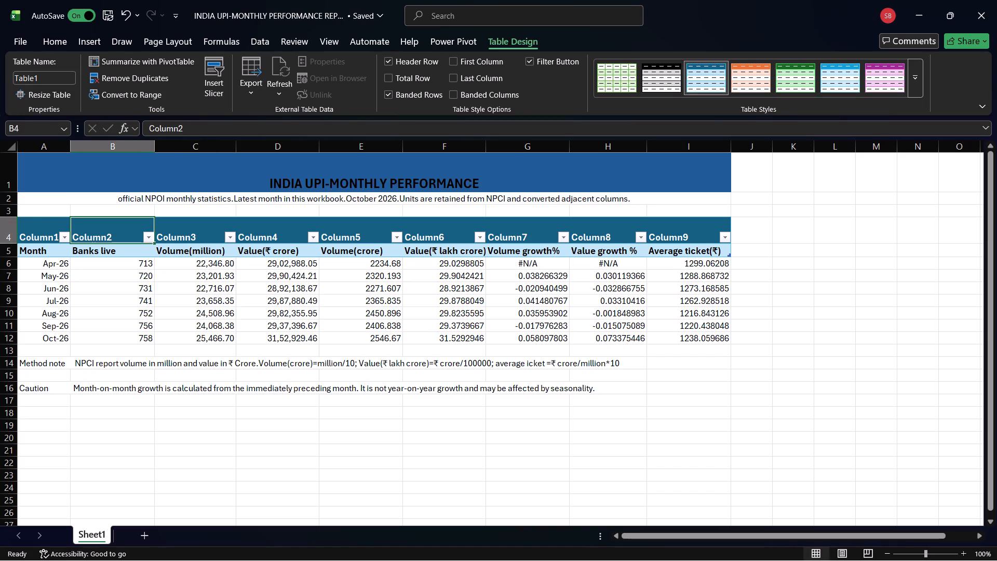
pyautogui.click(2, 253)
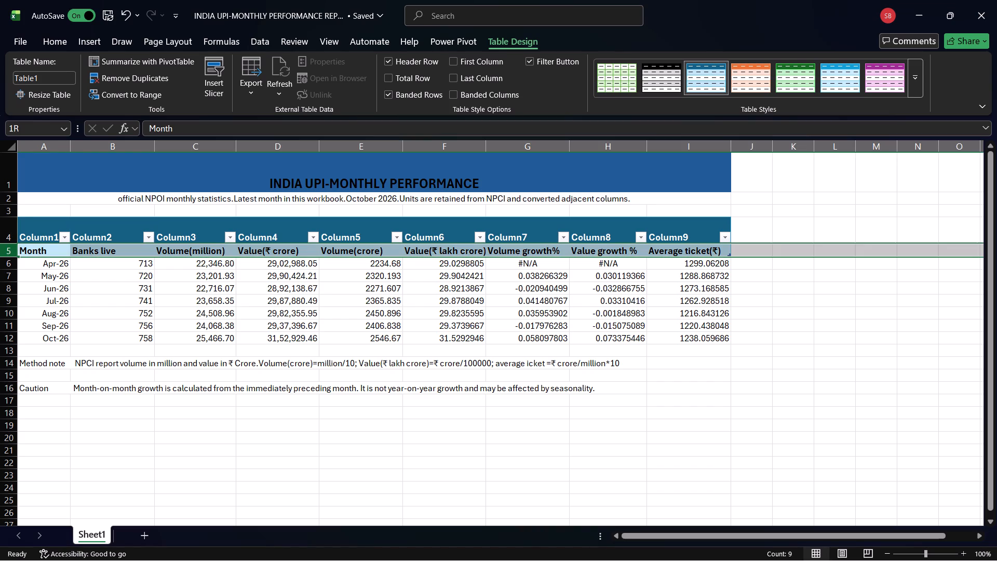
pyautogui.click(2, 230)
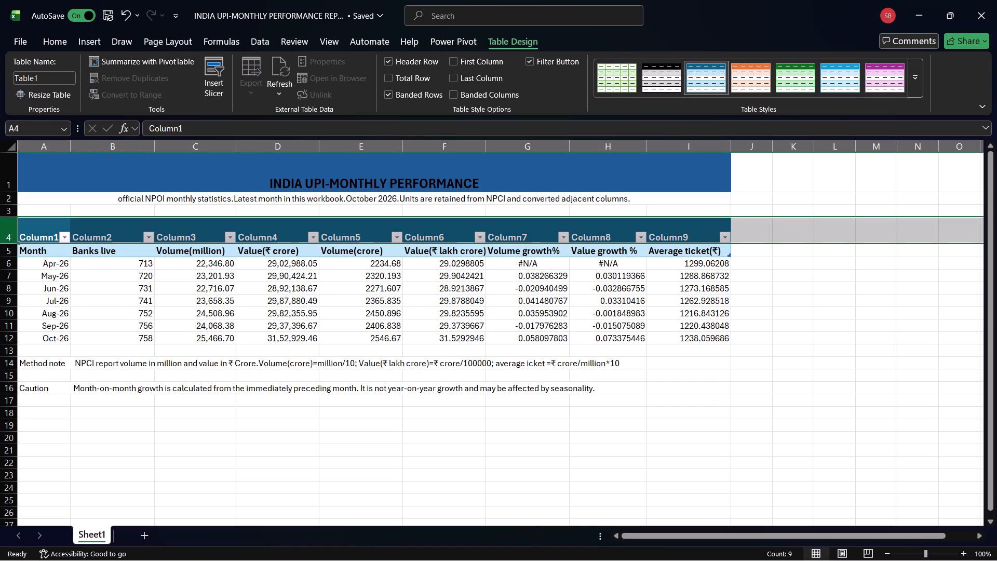
# Replace the placeholder table header in A4 with "Month".
pyautogui.doubleClick(57, 234)
pyautogui.click(57, 234)
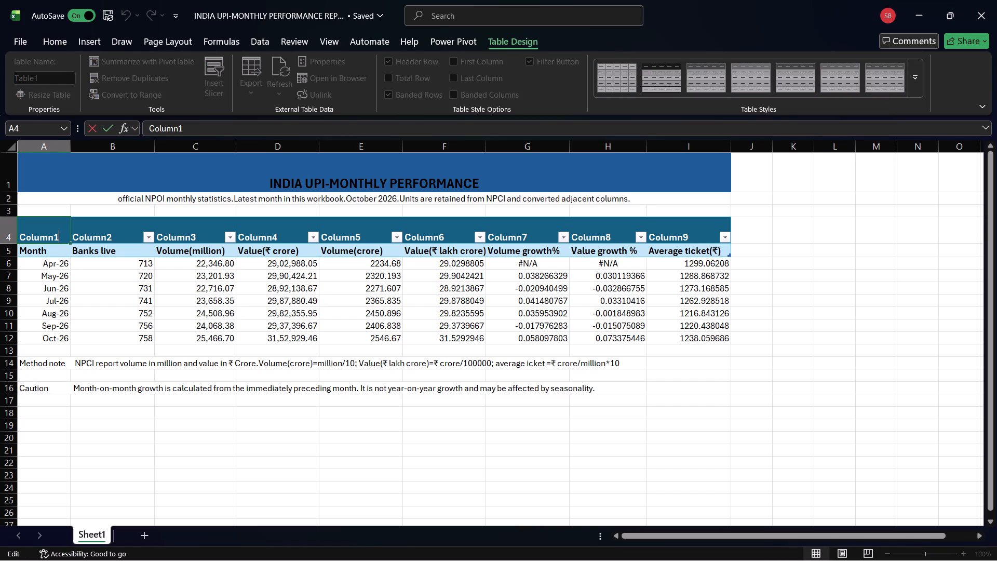
pyautogui.press('BackSpace')
pyautogui.press('BackSpace')
pyautogui.press('BackSpace')
pyautogui.press('BackSpace')
pyautogui.press('BackSpace')
pyautogui.press('BackSpace')
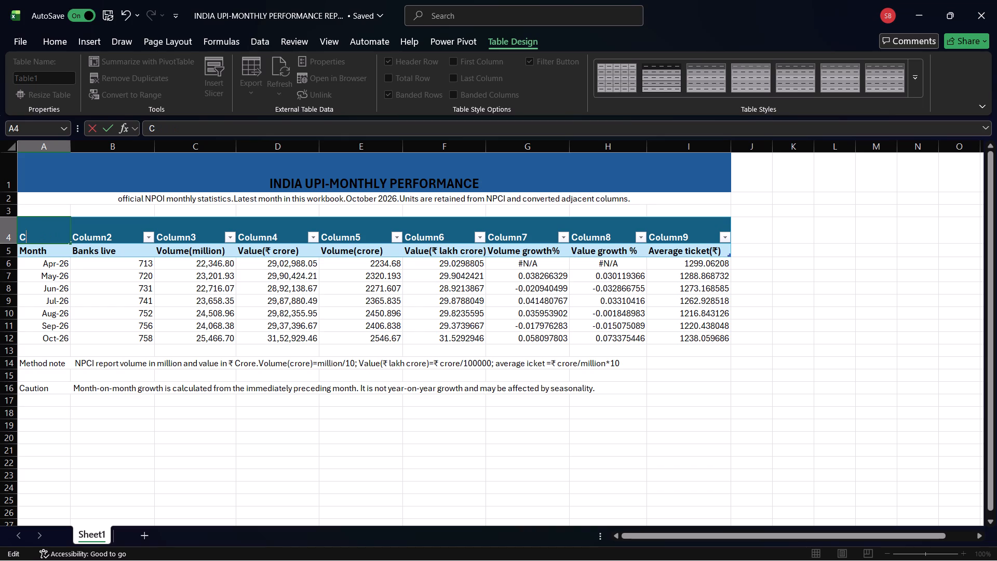
pyautogui.press('BackSpace')
pyautogui.press('m')
pyautogui.write('onth')
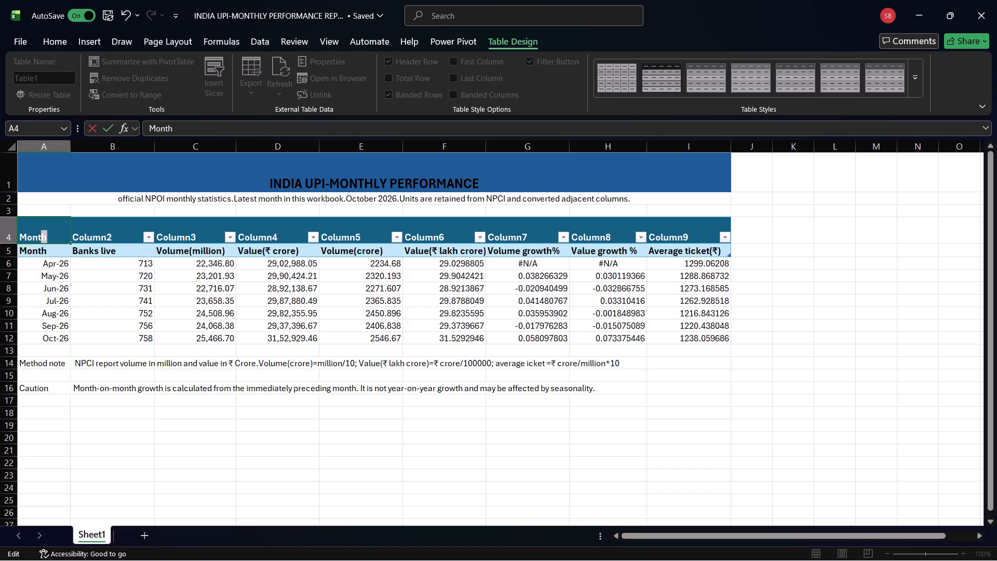
# Replace the placeholder table header in B4 with "Banks live", copied from B5.
pyautogui.click(91, 252)
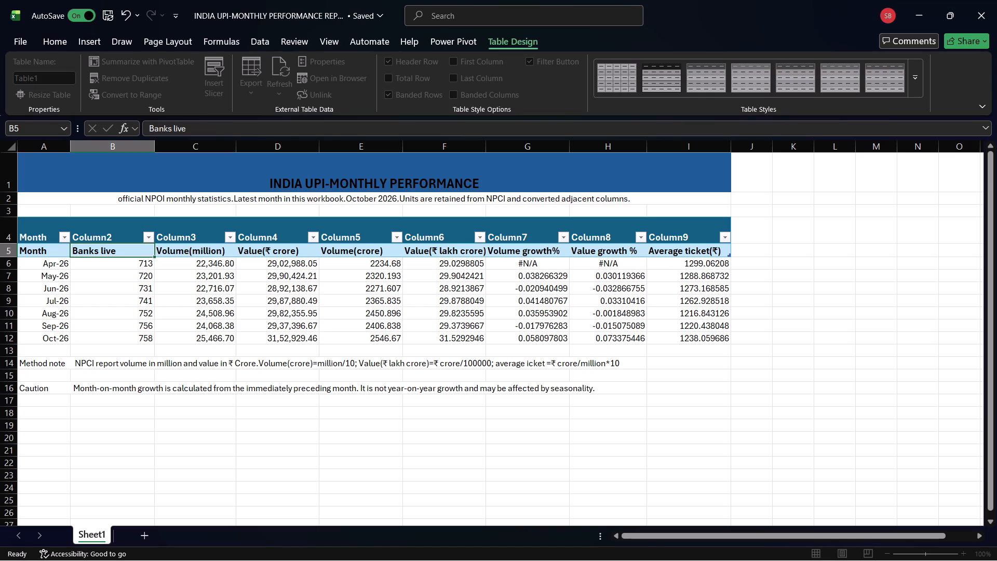
pyautogui.click(101, 234)
pyautogui.click(101, 234)
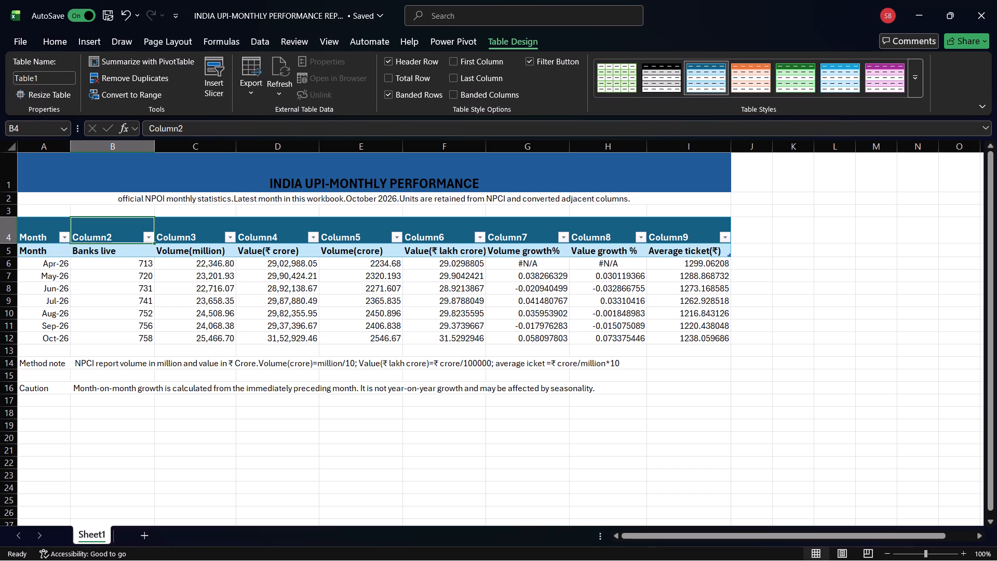
pyautogui.doubleClick(102, 252)
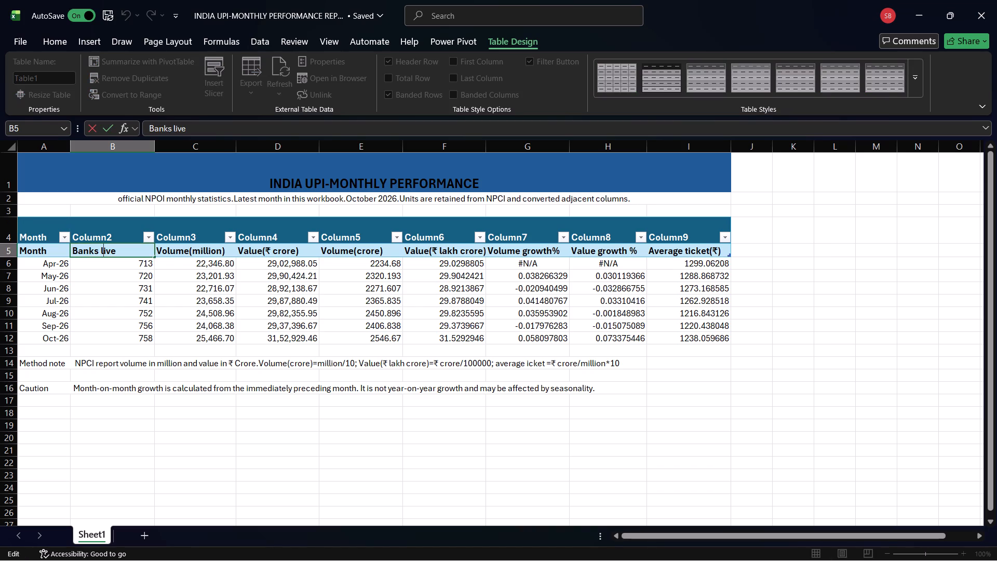
pyautogui.moveTo(115, 252); pyautogui.dragTo(60, 250)
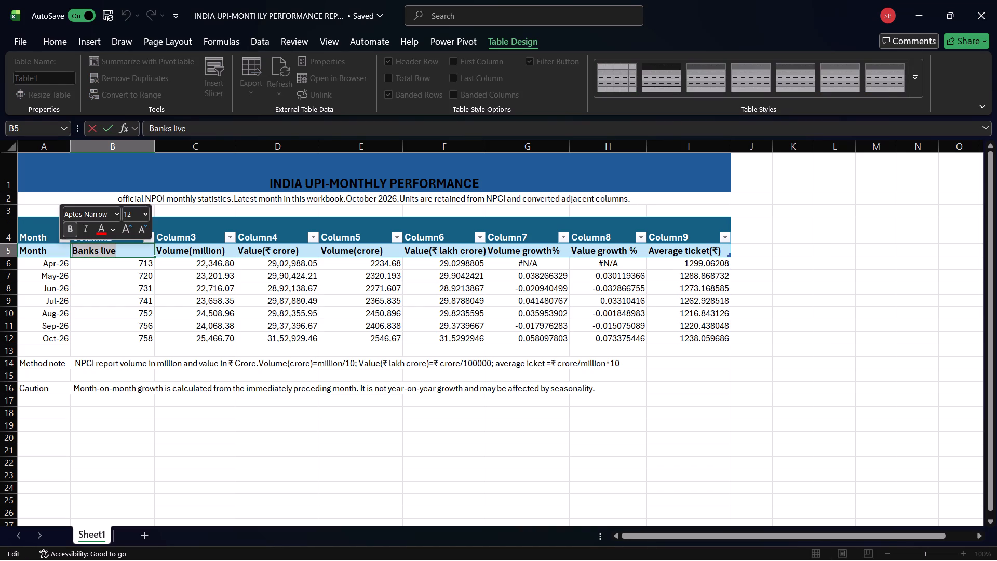
pyautogui.hotkey('ctrl', 'c')
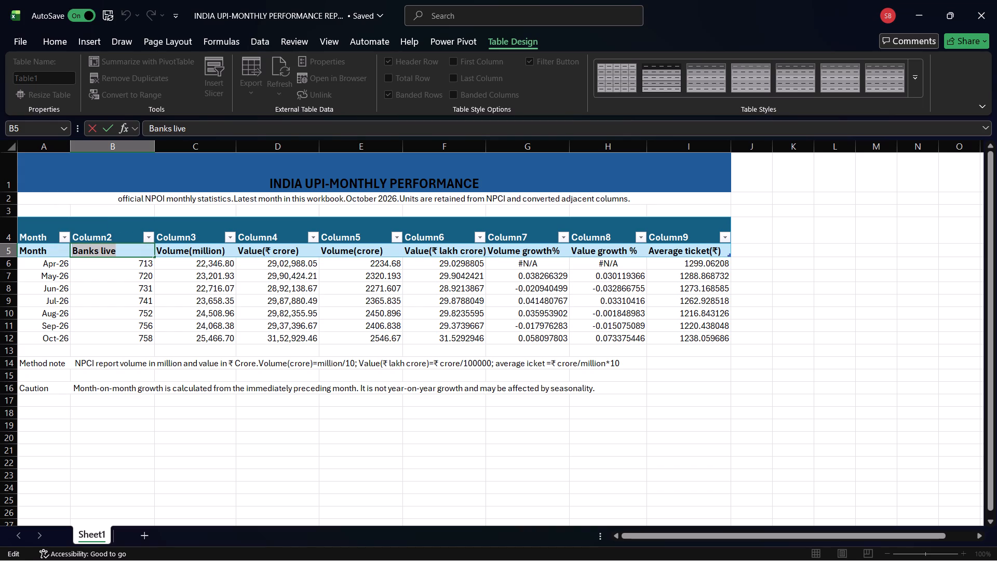
pyautogui.doubleClick(116, 239)
pyautogui.press('BackSpace')
pyautogui.press('BackSpace')
pyautogui.press('BackSpace')
pyautogui.press('BackSpace')
pyautogui.press('BackSpace')
pyautogui.press('BackSpace')
pyautogui.press('BackSpace')
pyautogui.press('BackSpace')
pyautogui.press('BackSpace')
pyautogui.press('BackSpace')
pyautogui.press('BackSpace')
pyautogui.press('BackSpace')
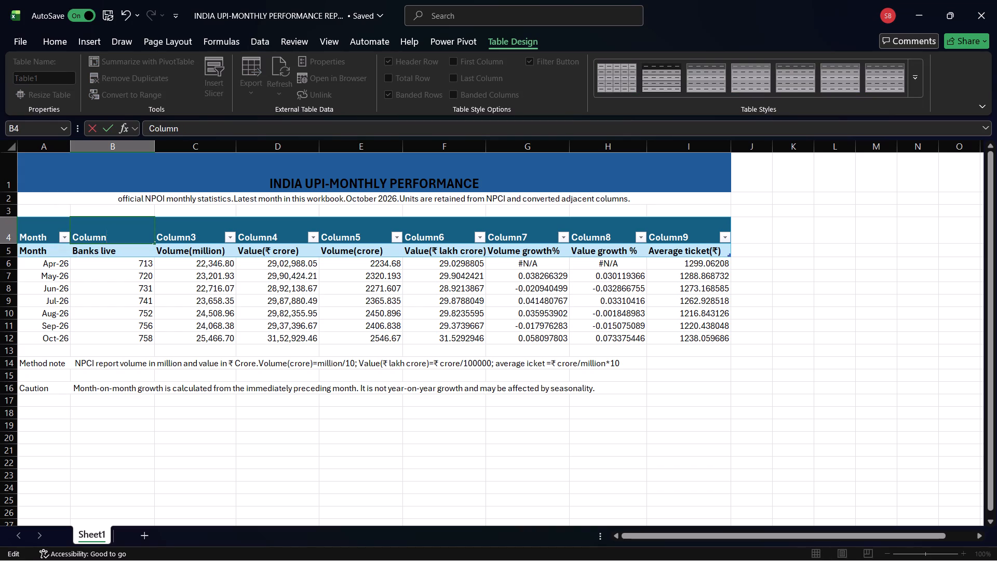
pyautogui.hotkey('ctrl', 'v')
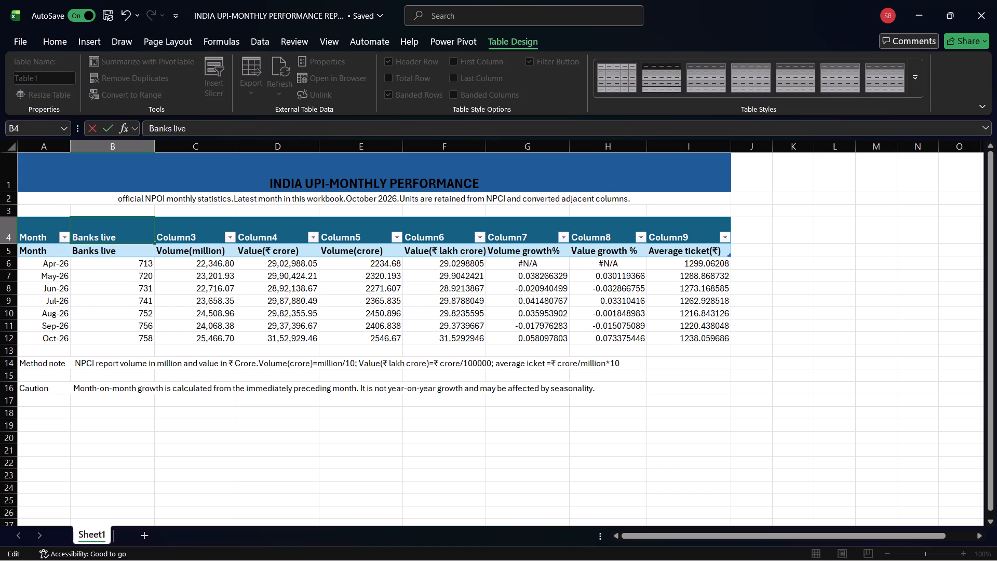
# Replace the placeholder table header in C4 with "Volume(million)", copied from C5.
pyautogui.click(200, 237)
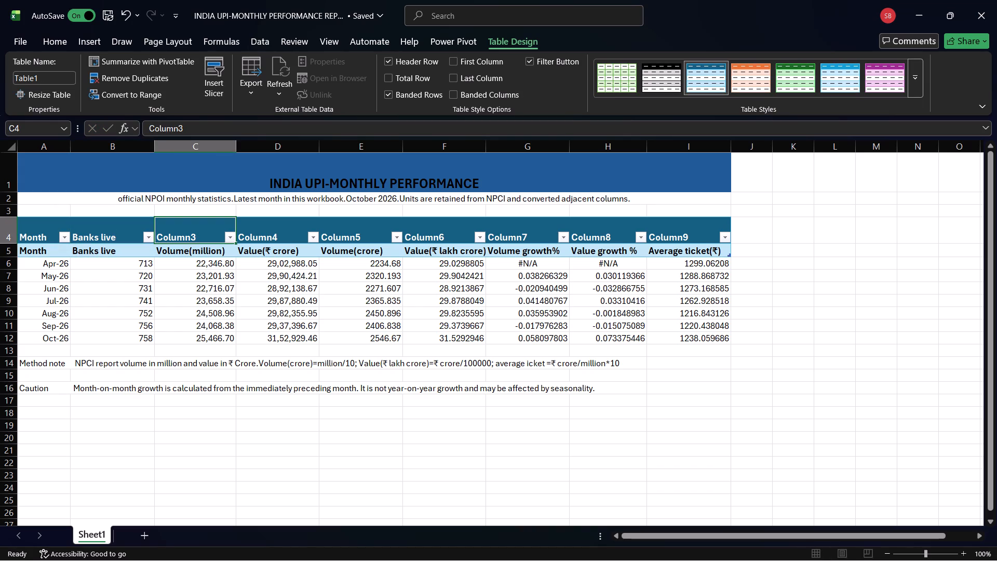
pyautogui.click(223, 257)
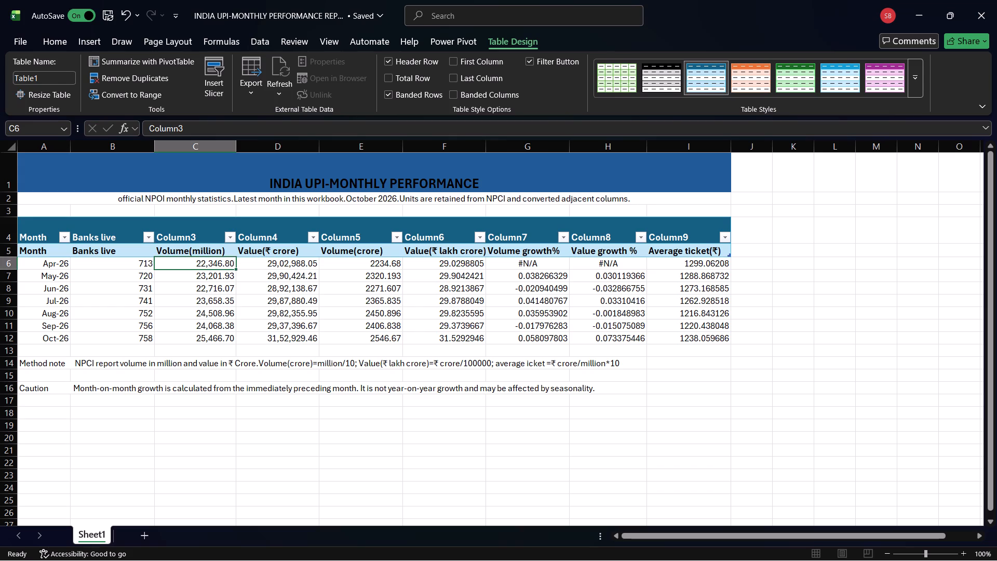
pyautogui.click(223, 252)
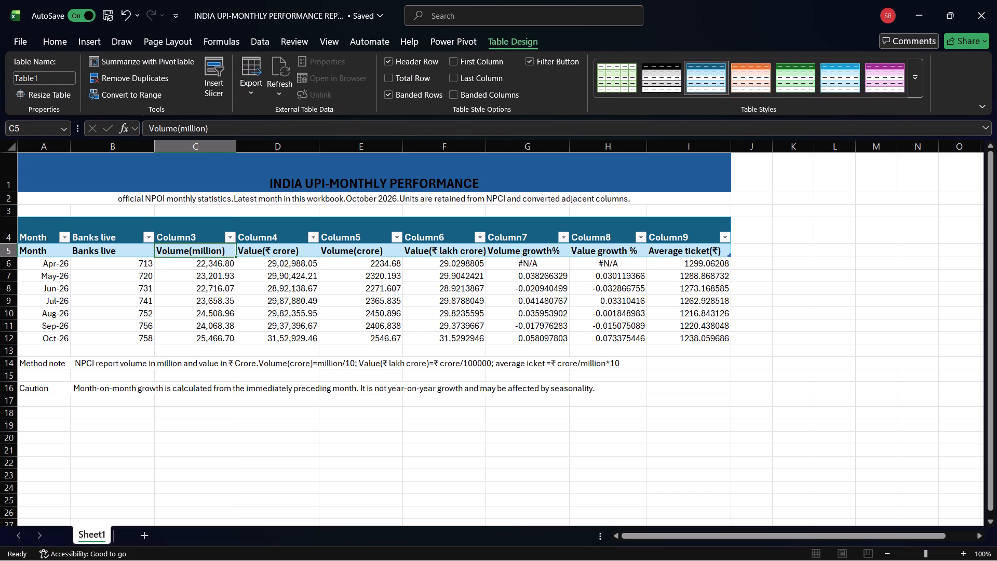
pyautogui.moveTo(224, 252); pyautogui.dragTo(178, 250)
pyautogui.doubleClick(235, 251)
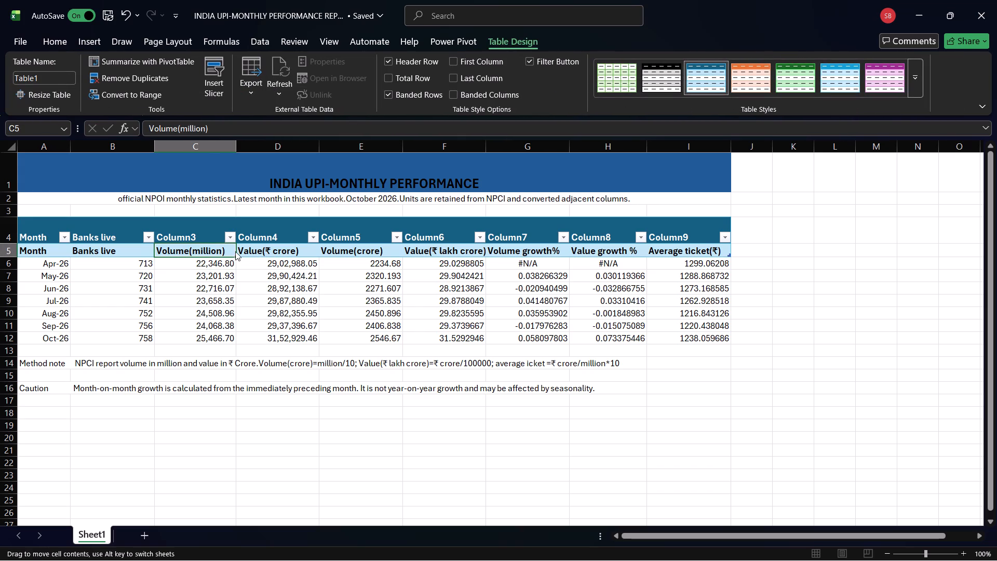
pyautogui.tripleClick(229, 251)
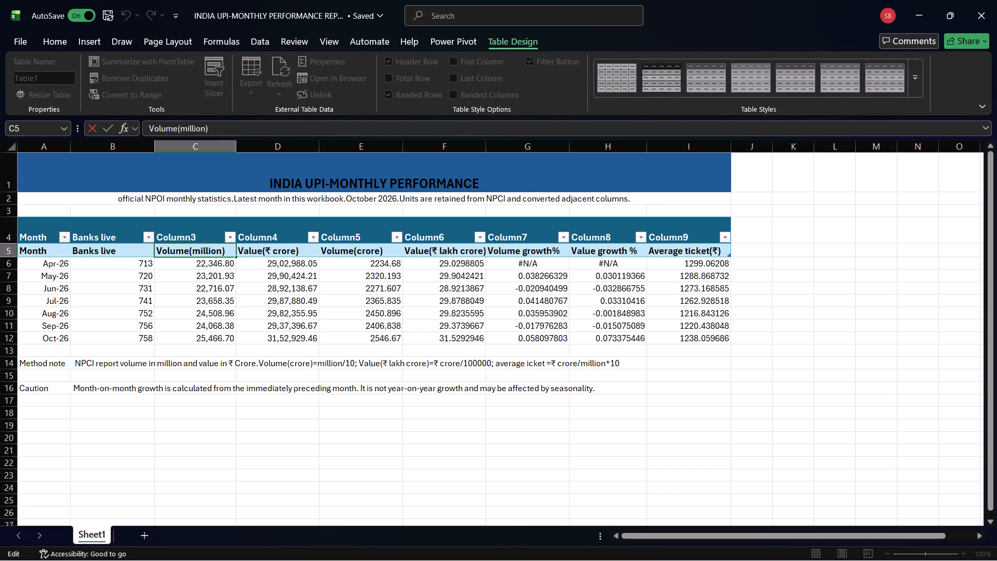
pyautogui.moveTo(229, 251); pyautogui.dragTo(155, 246)
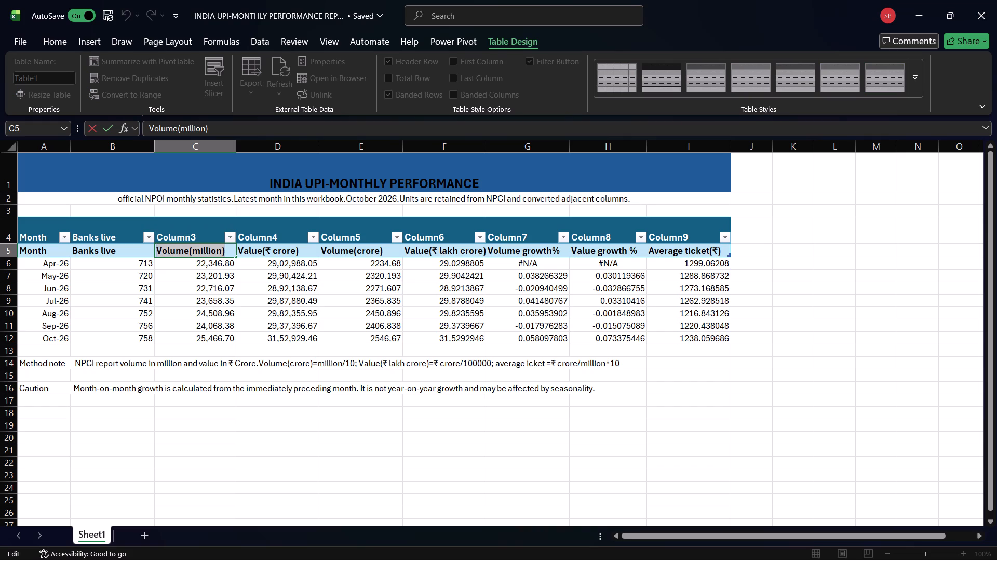
pyautogui.hotkey('ctrl', 'c')
pyautogui.doubleClick(198, 240)
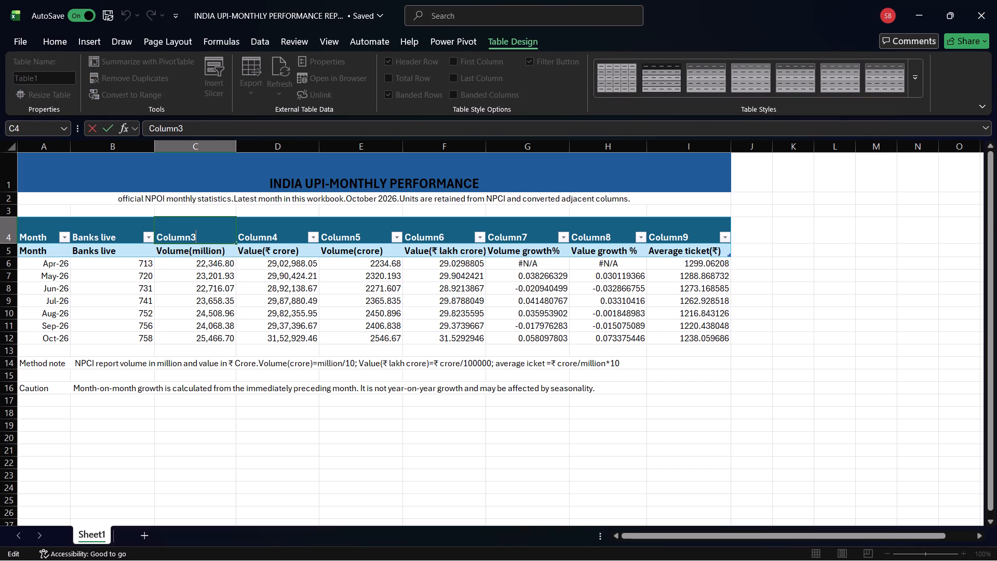
pyautogui.press('BackSpace')
pyautogui.press('BackSpace')
pyautogui.press('BackSpace')
pyautogui.press('BackSpace')
pyautogui.press('BackSpace')
pyautogui.press('BackSpace')
pyautogui.press('BackSpace')
pyautogui.press('BackSpace')
pyautogui.press('BackSpace')
pyautogui.press('BackSpace')
pyautogui.press('BackSpace')
pyautogui.press('BackSpace')
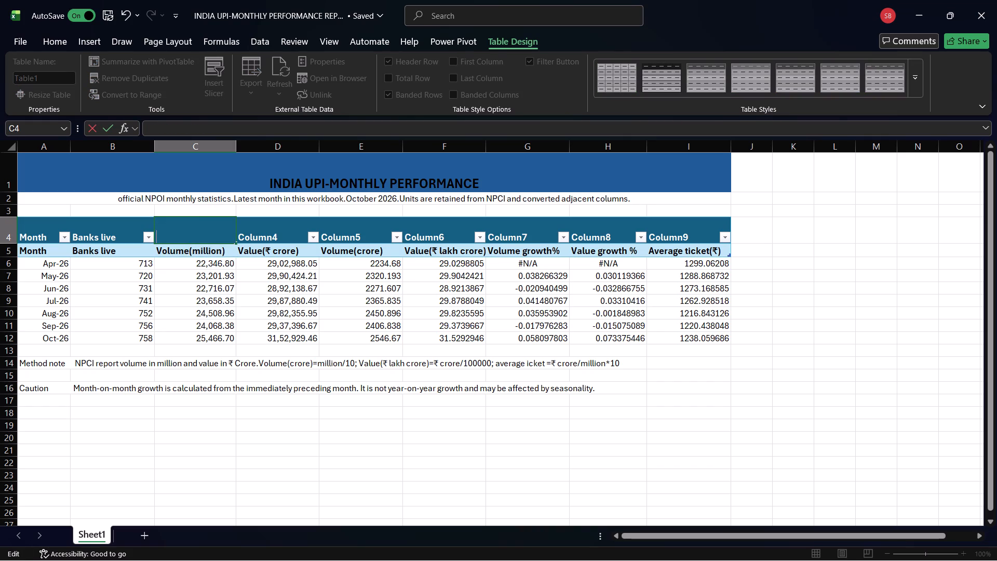
pyautogui.hotkey('ctrl', 'v')
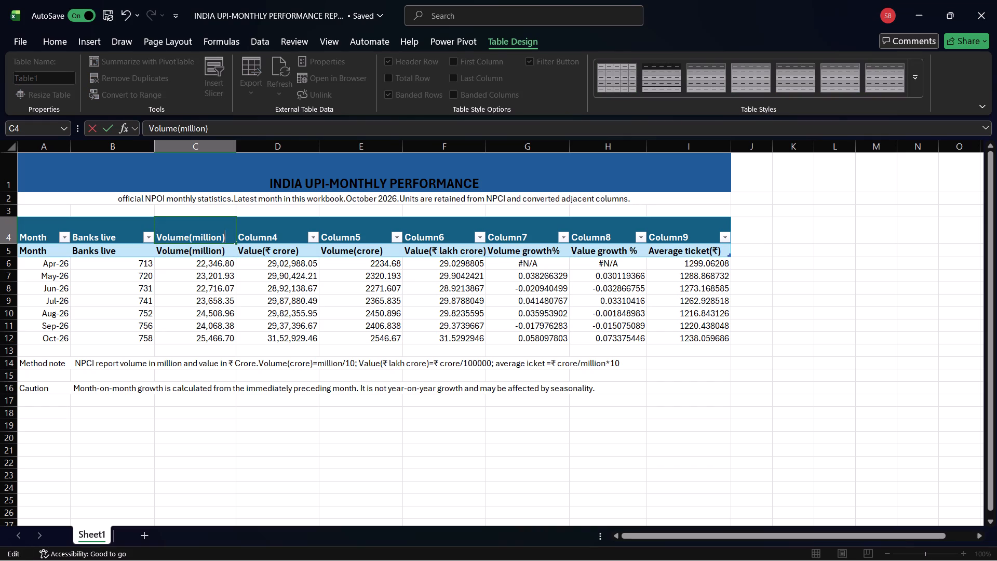
# Replace the placeholder table header in D4 with "Value(₹ crore)", copied from D5.
pyautogui.click(258, 252)
pyautogui.doubleClick(258, 252)
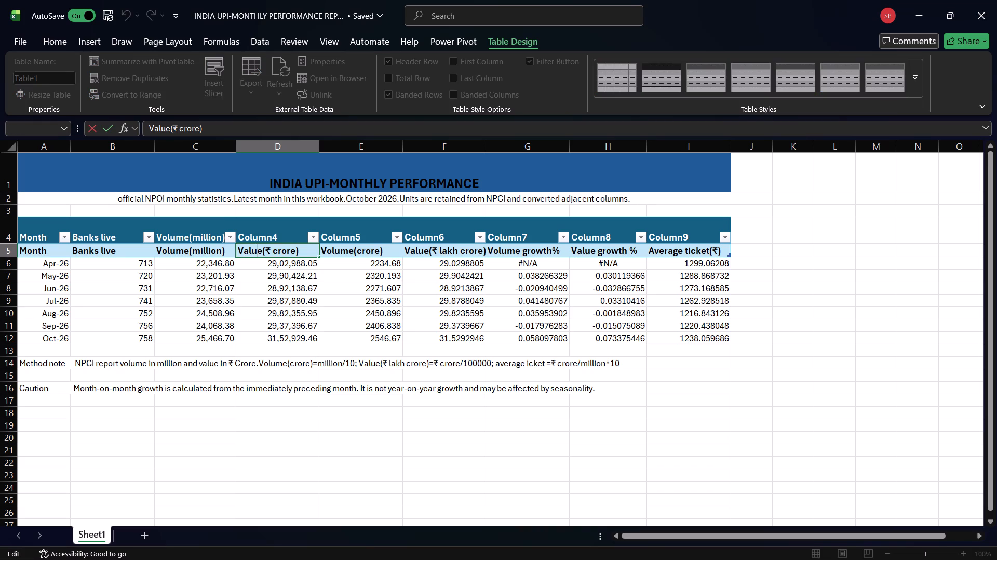
pyautogui.moveTo(302, 253); pyautogui.dragTo(240, 248)
pyautogui.moveTo(240, 248); pyautogui.dragTo(234, 249)
pyautogui.hotkey('ctrl', 'c')
pyautogui.doubleClick(283, 236)
pyautogui.press('BackSpace')
pyautogui.press('BackSpace')
pyautogui.press('BackSpace')
pyautogui.press('BackSpace')
pyautogui.press('BackSpace')
pyautogui.press('BackSpace')
pyautogui.press('BackSpace')
pyautogui.press('BackSpace')
pyautogui.press('BackSpace')
pyautogui.press('BackSpace')
pyautogui.press('BackSpace')
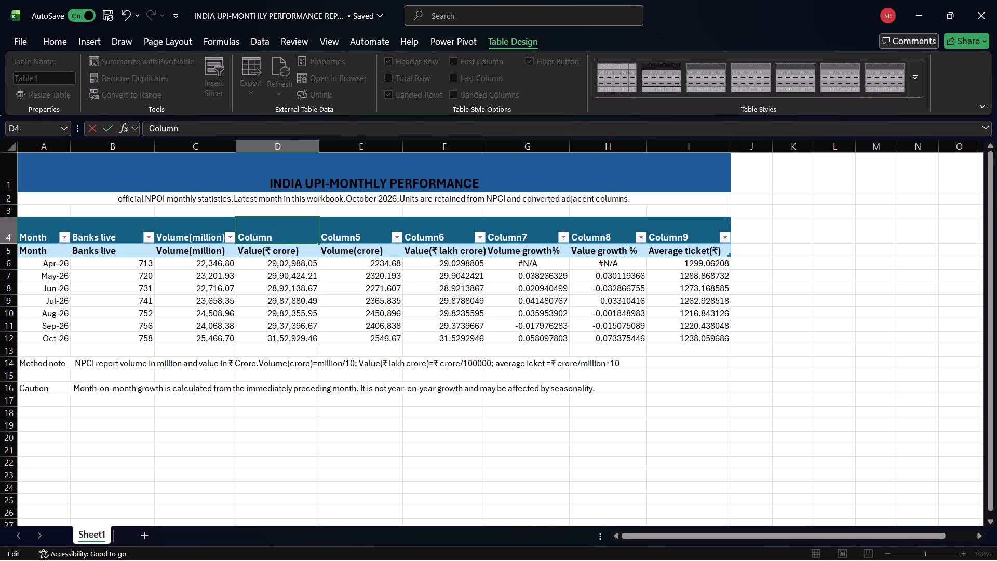
pyautogui.hotkey('ctrl', 'v')
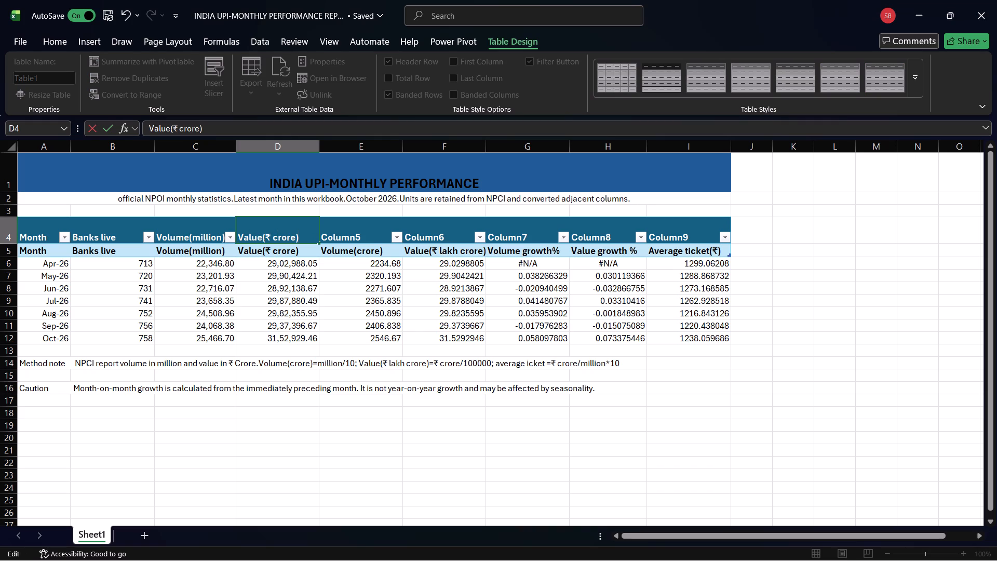
# Replace the placeholder table header in E4 with "Volume(crore)", copied from E5.
pyautogui.click(363, 250)
pyautogui.doubleClick(387, 253)
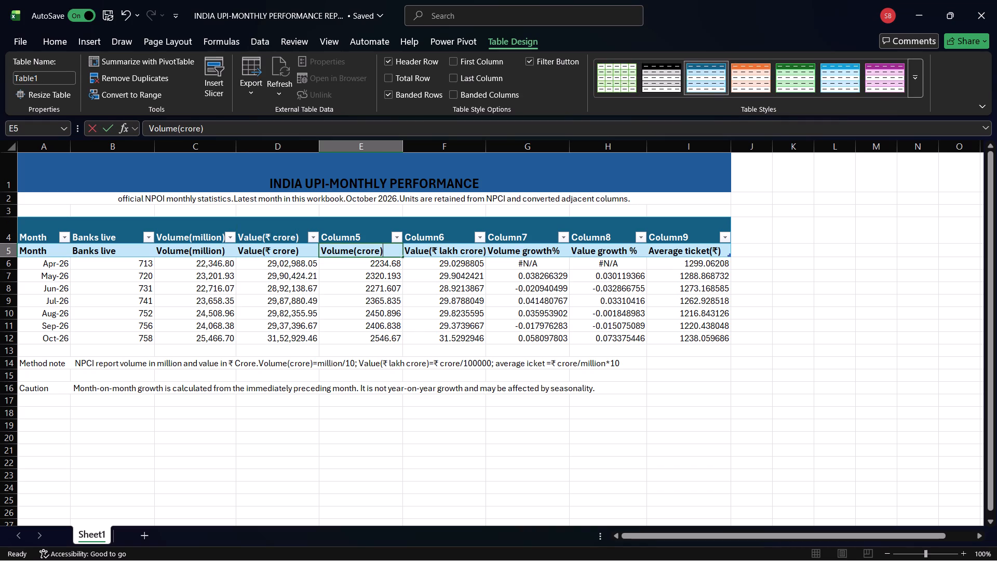
pyautogui.moveTo(387, 253); pyautogui.dragTo(319, 249)
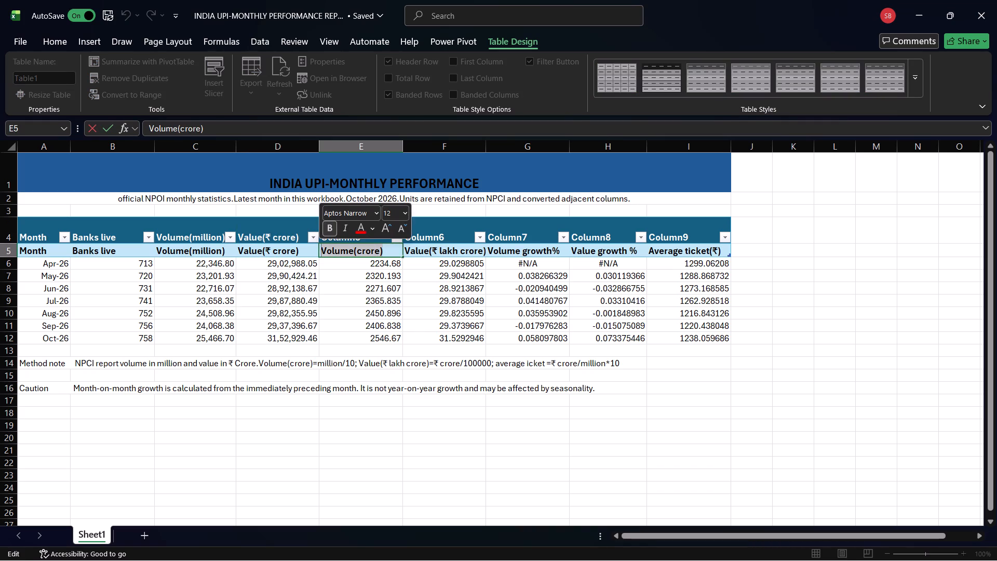
pyautogui.hotkey('ctrl', 'c')
pyautogui.doubleClick(362, 234)
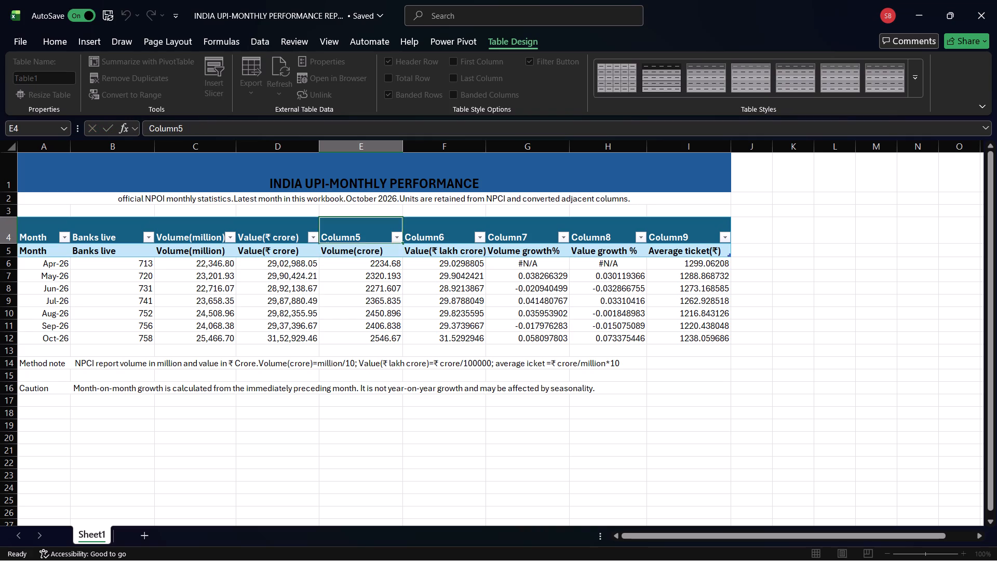
pyautogui.press('BackSpace')
pyautogui.press('BackSpace')
pyautogui.press('BackSpace')
pyautogui.press('BackSpace')
pyautogui.press('BackSpace')
pyautogui.press('BackSpace')
pyautogui.press('BackSpace')
pyautogui.press('BackSpace')
pyautogui.press('BackSpace')
pyautogui.press('BackSpace')
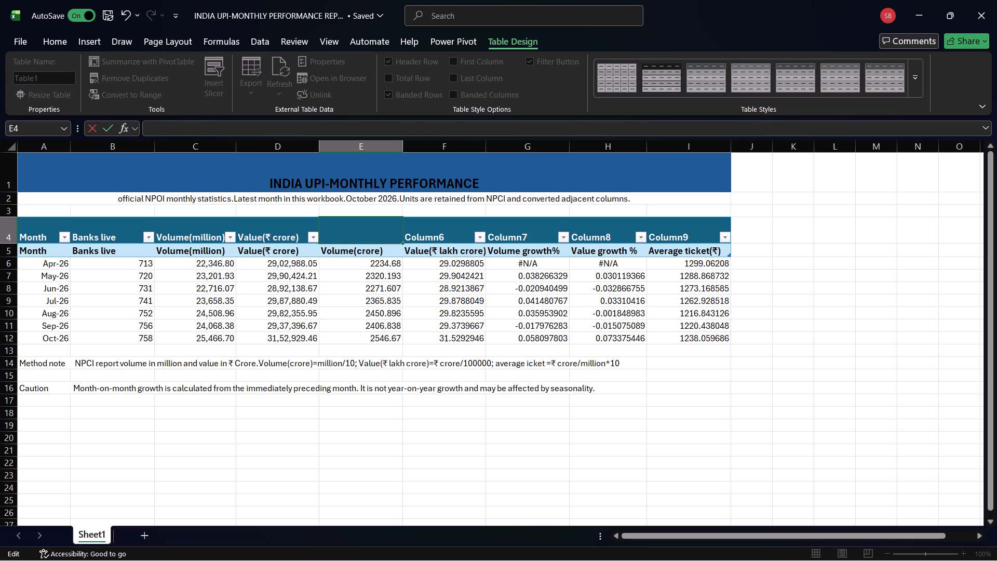
pyautogui.hotkey('ctrl', 'v')
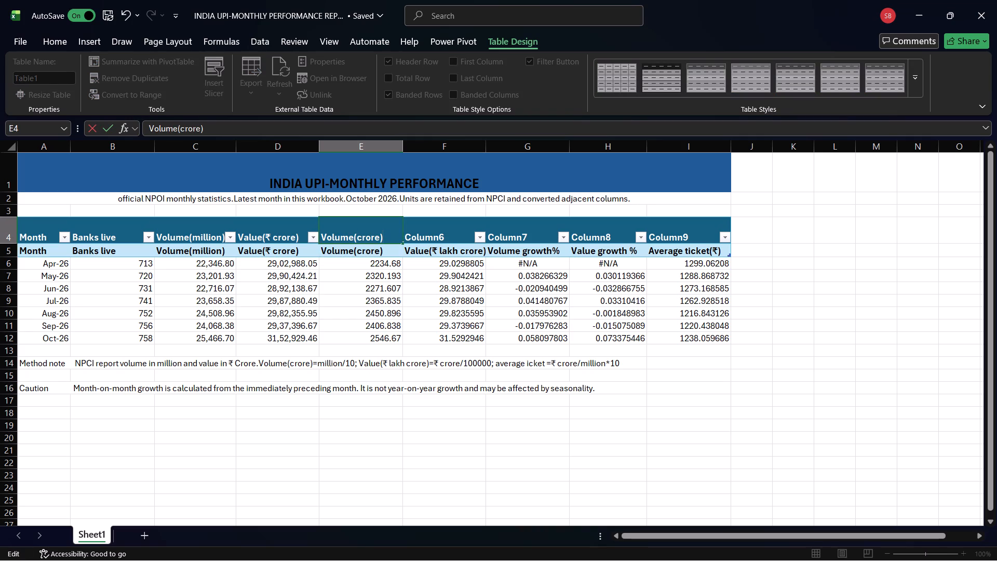
# Replace the placeholder table header in F4 with "Value(₹ lakh crore)", copied from F5.
pyautogui.doubleClick(449, 251)
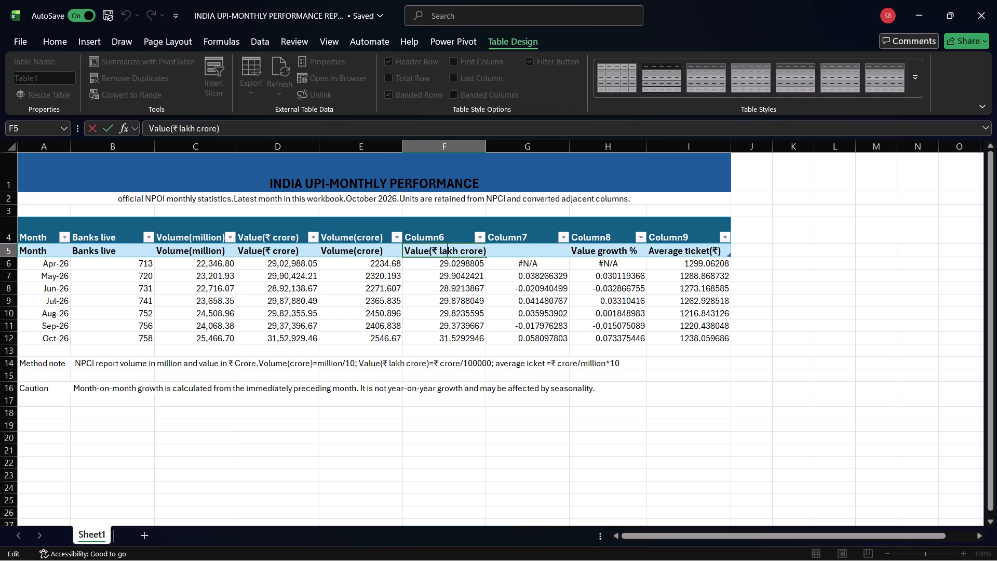
pyautogui.moveTo(484, 253); pyautogui.dragTo(394, 250)
pyautogui.hotkey('ctrl', 'c')
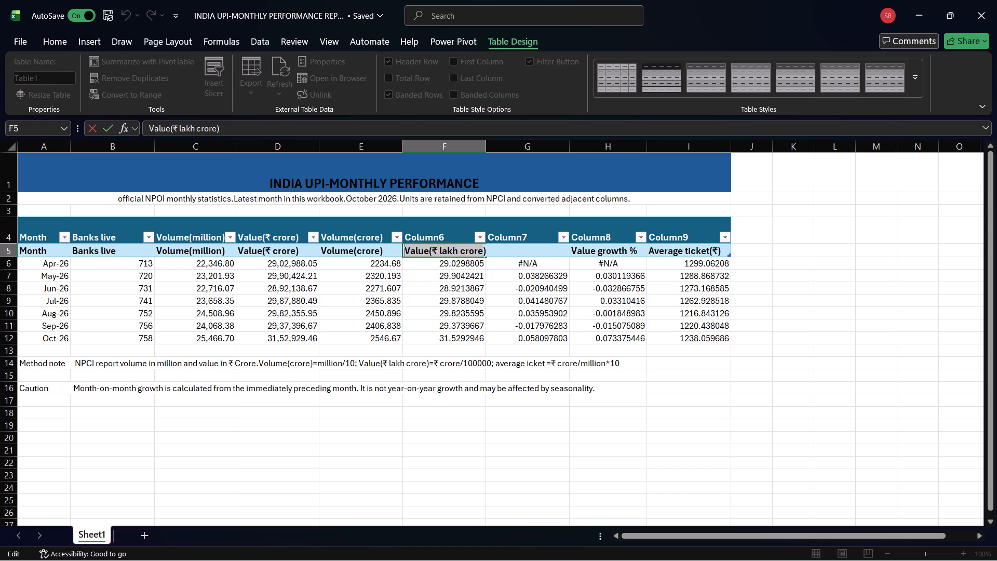
pyautogui.click(450, 237)
pyautogui.doubleClick(450, 237)
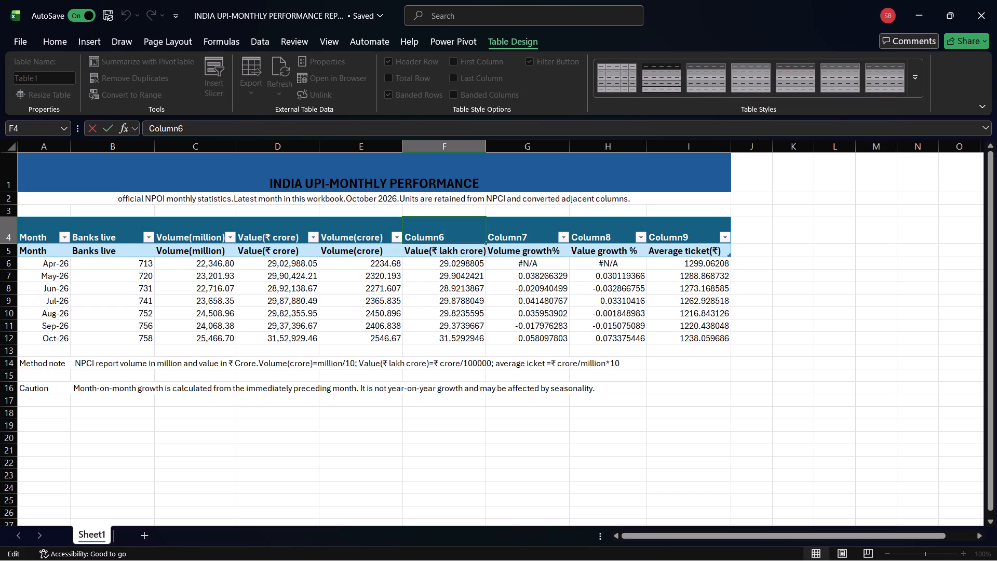
pyautogui.press('BackSpace')
pyautogui.press('BackSpace')
pyautogui.press('BackSpace')
pyautogui.press('BackSpace')
pyautogui.press('BackSpace')
pyautogui.press('BackSpace')
pyautogui.press('BackSpace')
pyautogui.press('BackSpace')
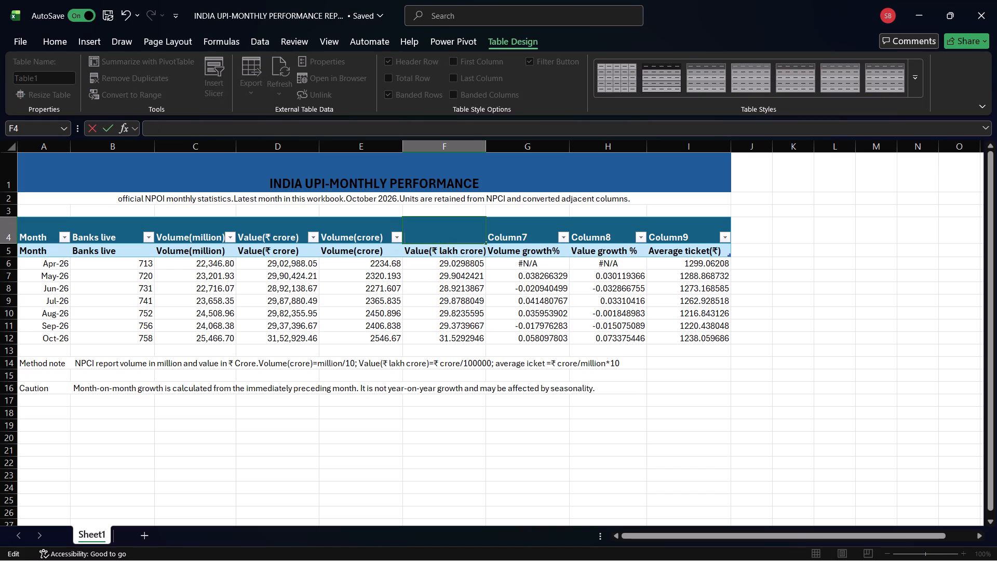
pyautogui.hotkey('ctrl', 'v')
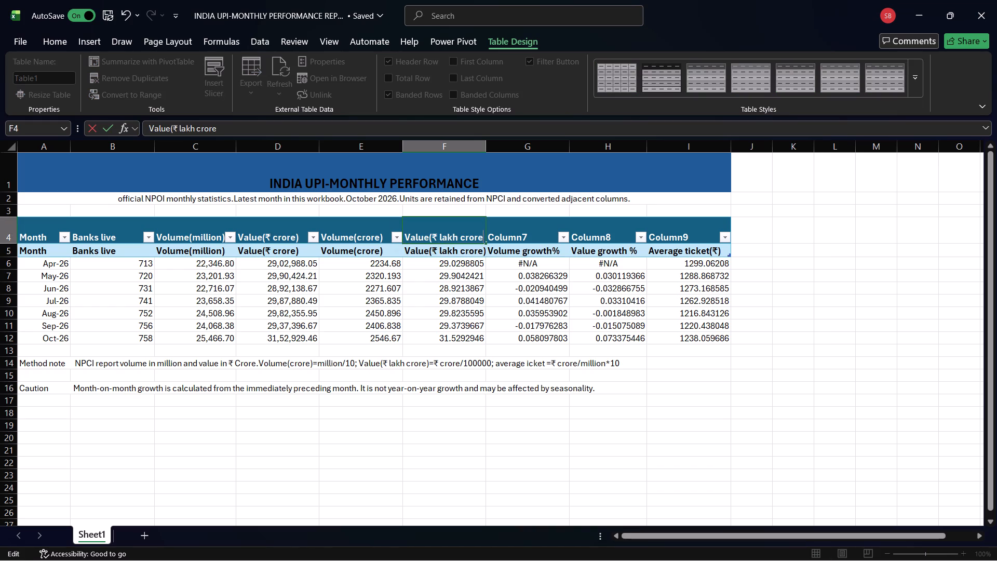
pyautogui.hotkey('shift', ')')
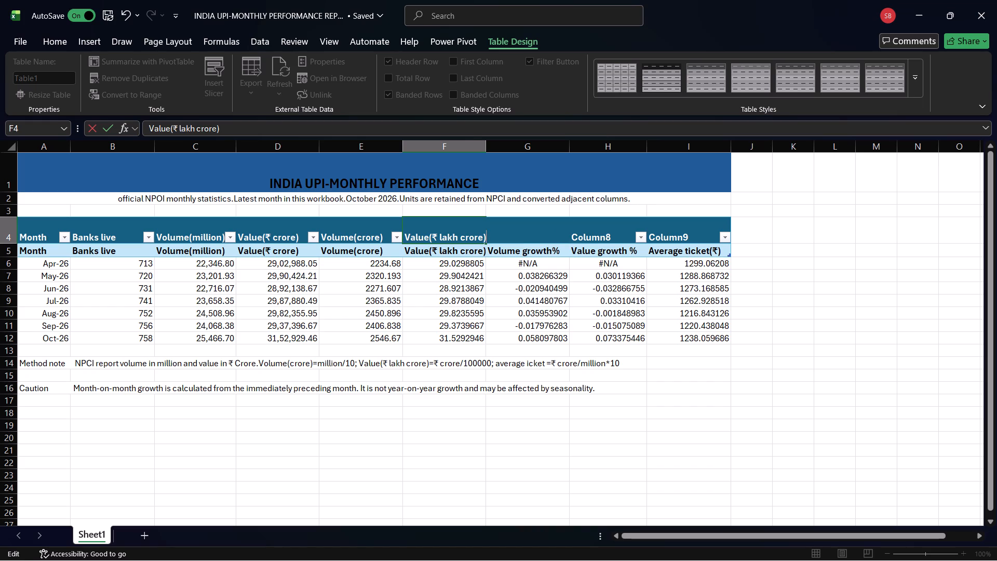
# Replace the placeholder table header in G4 with "Volume growth%", copied from G5.
pyautogui.click(513, 251)
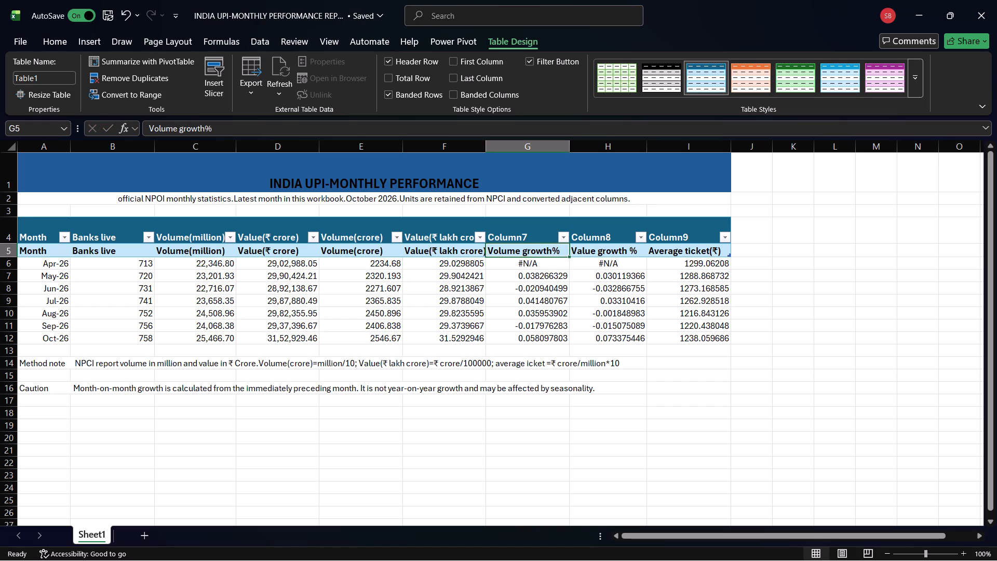
pyautogui.click(557, 253)
pyautogui.doubleClick(558, 253)
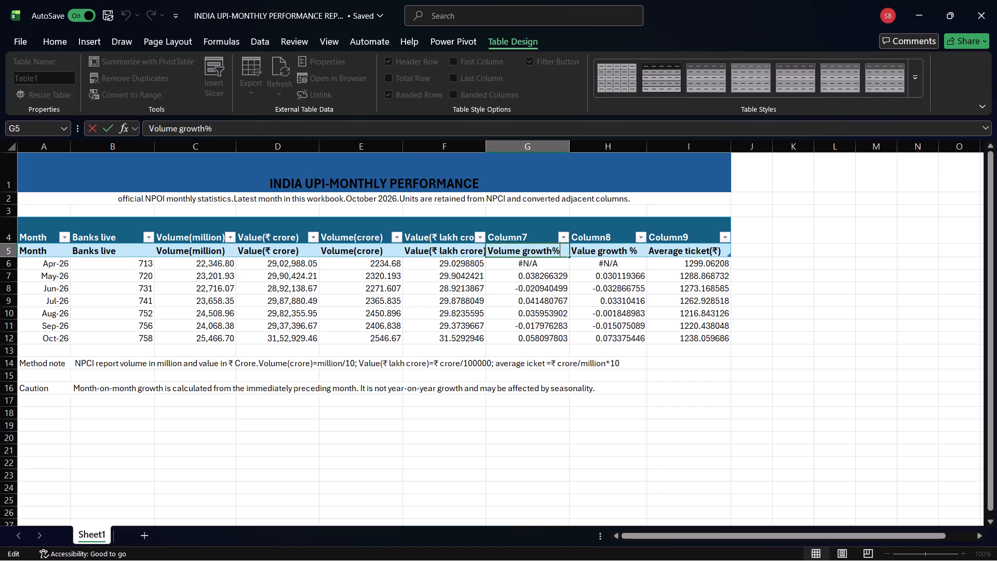
pyautogui.moveTo(558, 253); pyautogui.dragTo(489, 257)
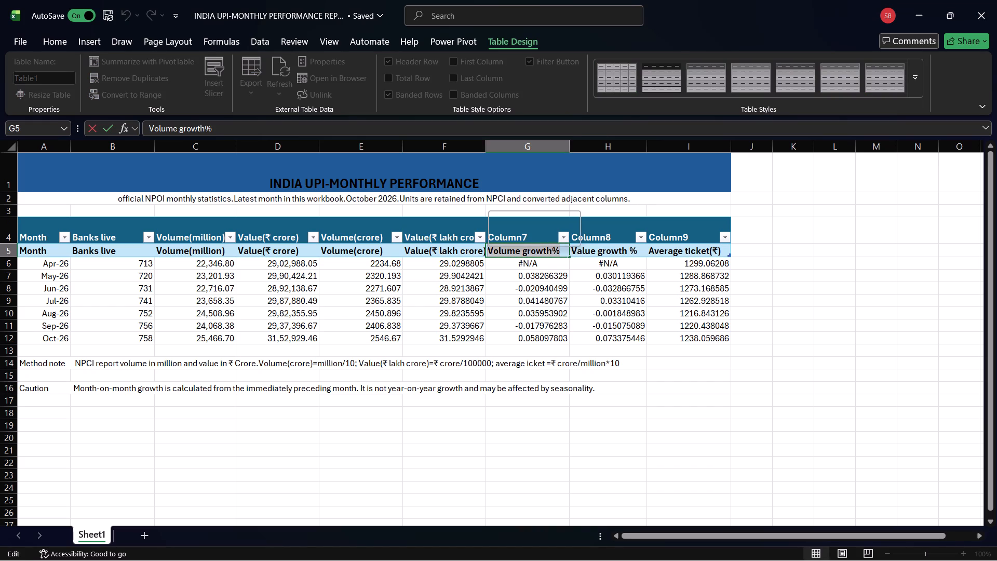
pyautogui.hotkey('ctrl', 'c')
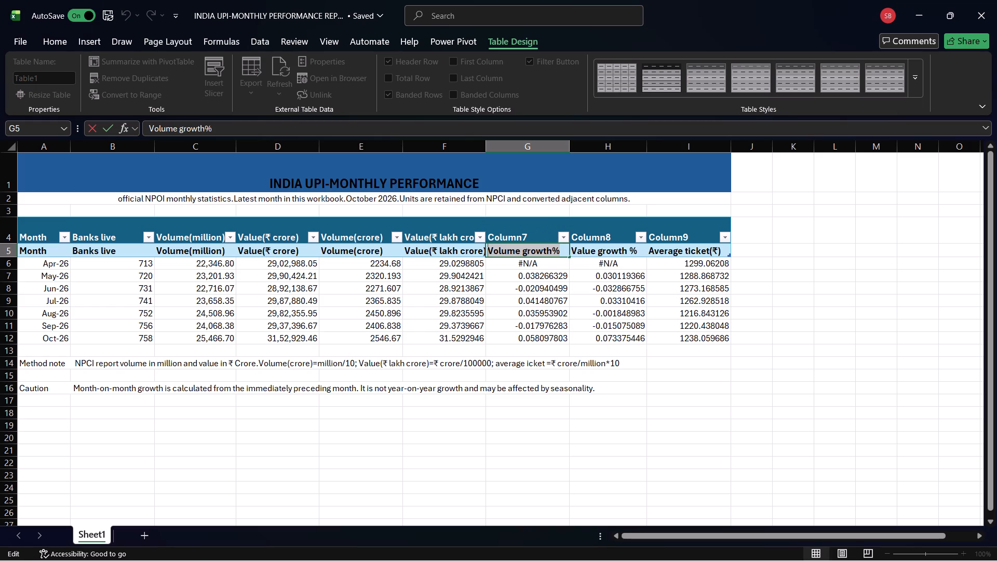
pyautogui.doubleClick(532, 234)
pyautogui.press('BackSpace')
pyautogui.press('BackSpace')
pyautogui.press('BackSpace')
pyautogui.press('BackSpace')
pyautogui.press('BackSpace')
pyautogui.press('BackSpace')
pyautogui.press('BackSpace')
pyautogui.press('BackSpace')
pyautogui.press('BackSpace')
pyautogui.press('BackSpace')
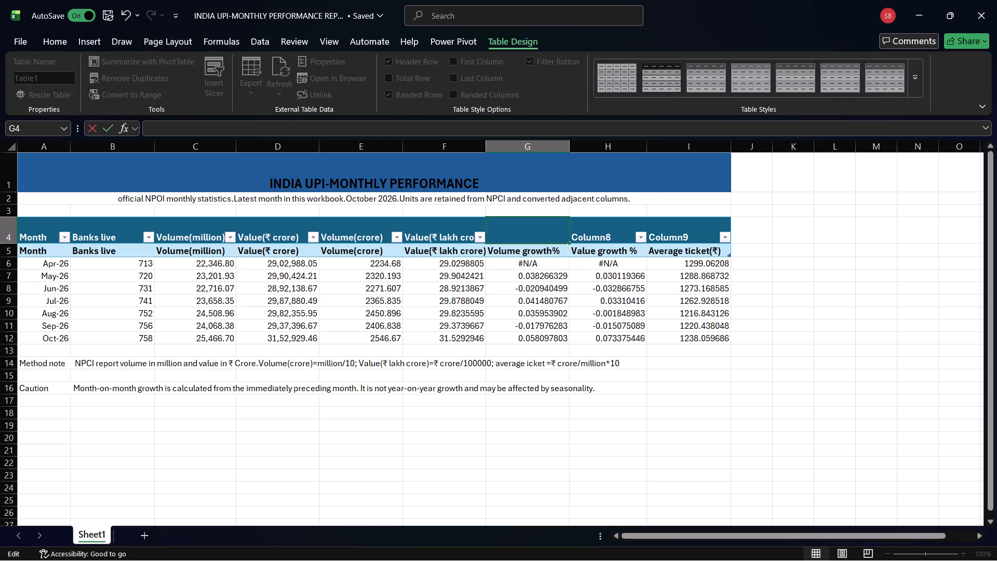
pyautogui.hotkey('ctrl', 'v')
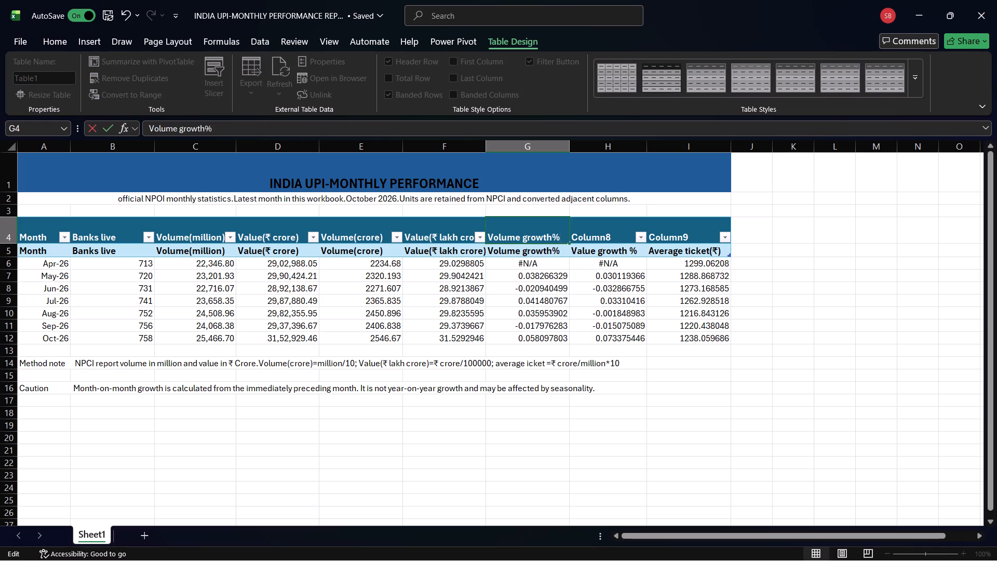
# Replace the placeholder table header in H4 with "Value growth %", copied from H5.
pyautogui.click(618, 251)
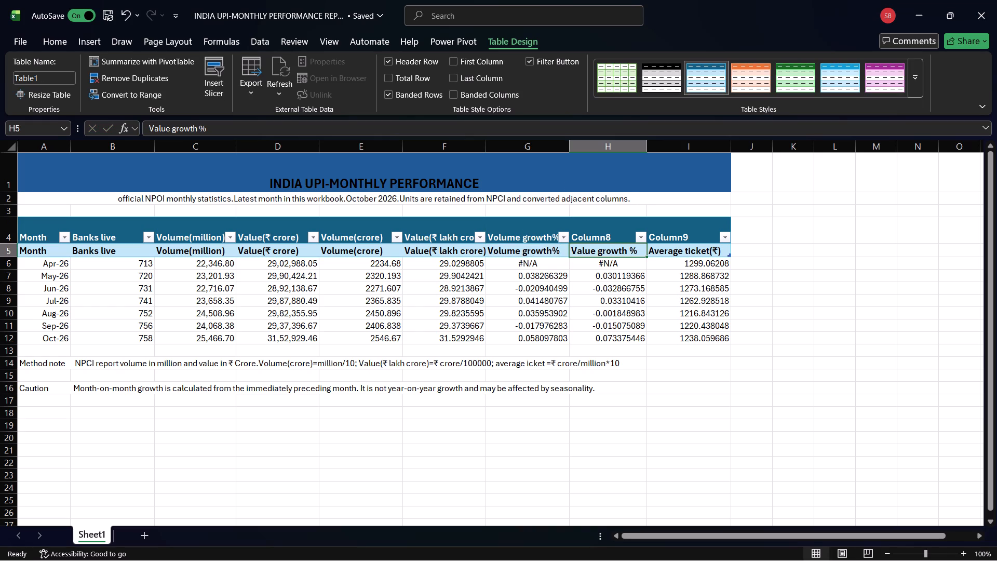
pyautogui.doubleClick(634, 251)
pyautogui.moveTo(635, 251); pyautogui.dragTo(564, 248)
pyautogui.hotkey('ctrl', 'c')
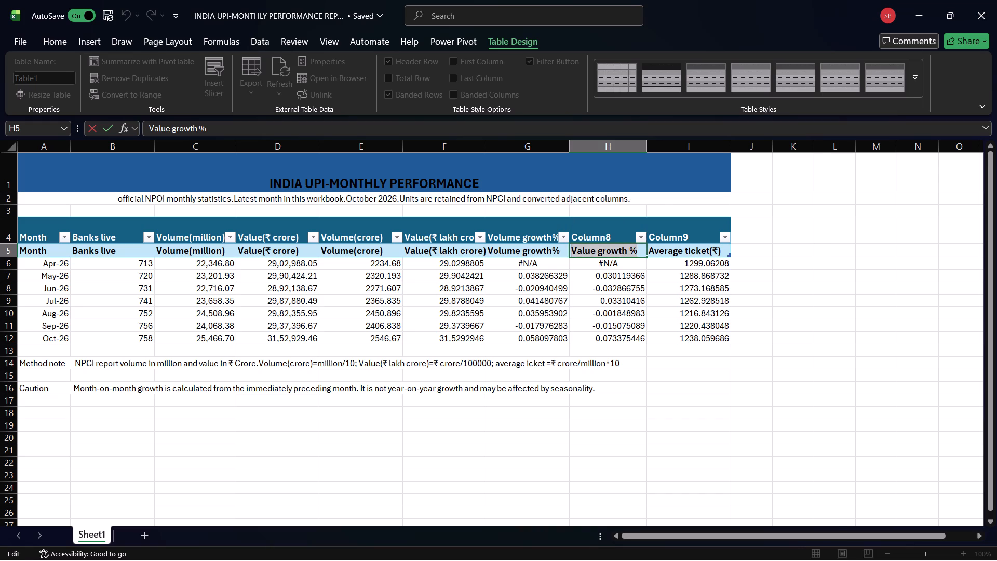
pyautogui.doubleClick(619, 241)
pyautogui.press('BackSpace')
pyautogui.press('BackSpace')
pyautogui.press('BackSpace')
pyautogui.press('BackSpace')
pyautogui.press('BackSpace')
pyautogui.press('BackSpace')
pyautogui.press('BackSpace')
pyautogui.press('BackSpace')
pyautogui.press('BackSpace')
pyautogui.press('BackSpace')
pyautogui.press('BackSpace')
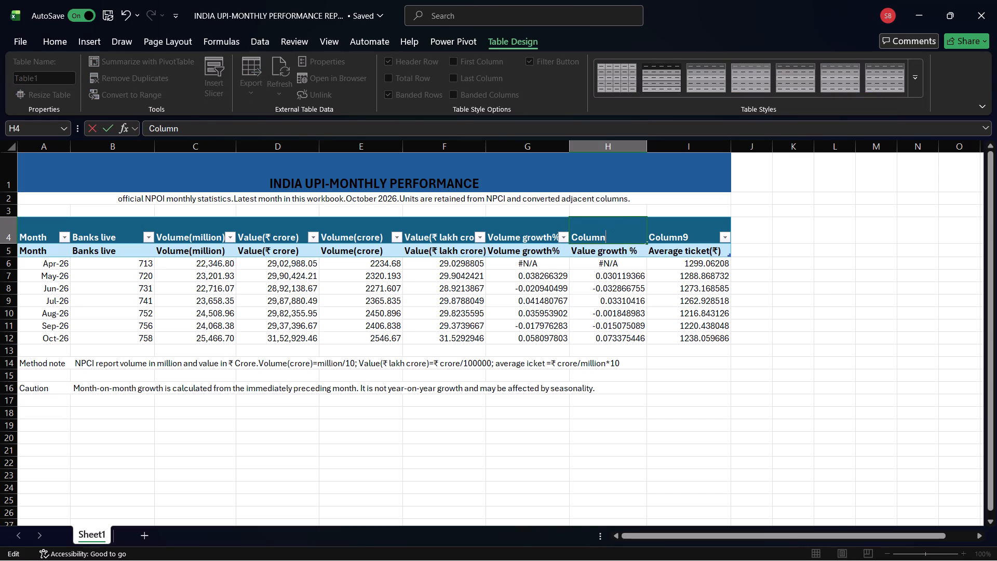
pyautogui.hotkey('ctrl', 'v')
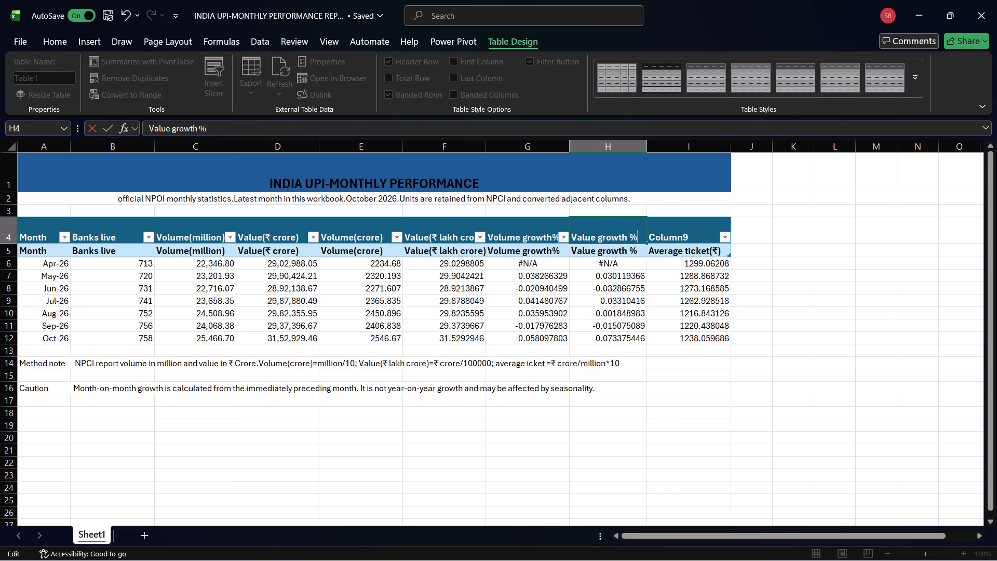
# Replace the placeholder table header in I4 with "Average ticket(₹)", copied from I5.
pyautogui.click(691, 251)
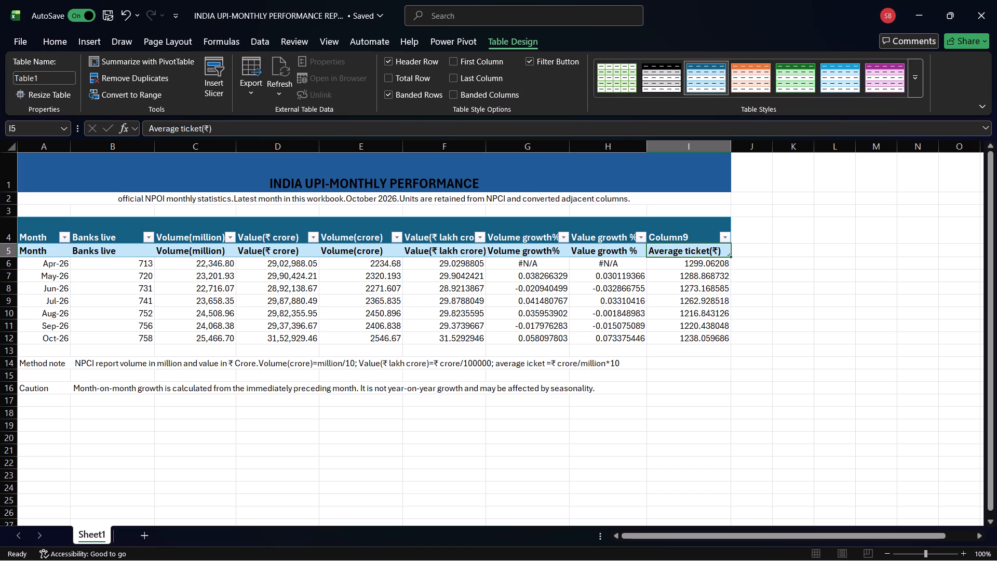
pyautogui.click(725, 253)
pyautogui.moveTo(725, 253); pyautogui.dragTo(712, 251)
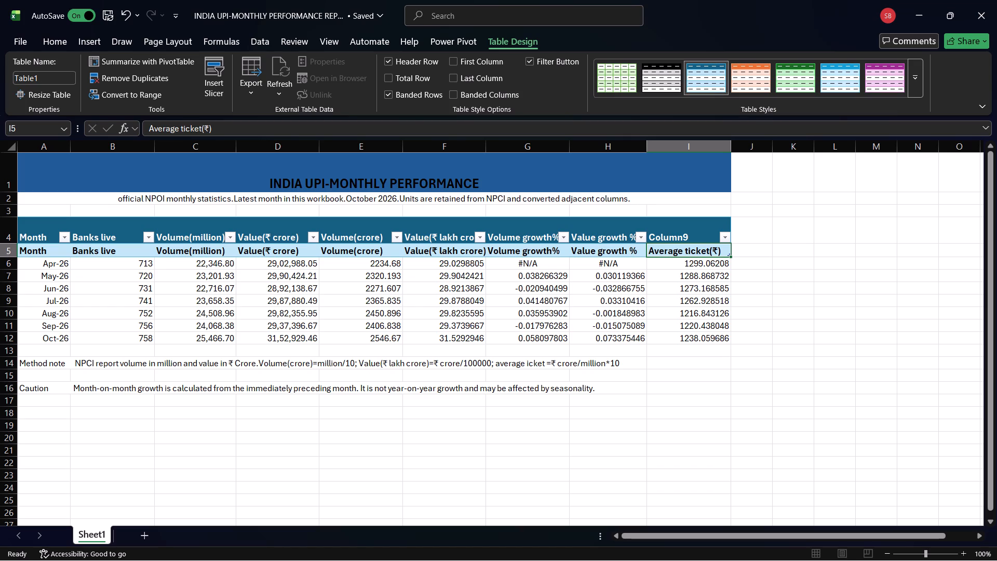
pyautogui.moveTo(712, 251); pyautogui.dragTo(696, 250)
pyautogui.doubleClick(724, 252)
pyautogui.moveTo(724, 252); pyautogui.dragTo(652, 252)
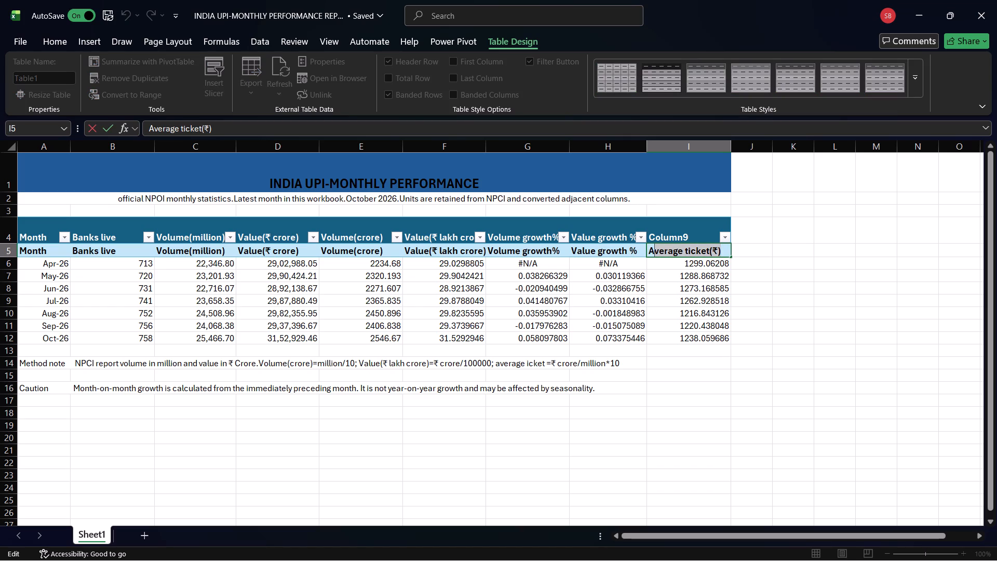
pyautogui.moveTo(652, 252); pyautogui.dragTo(649, 252)
pyautogui.hotkey('ctrl', 'c')
pyautogui.doubleClick(688, 235)
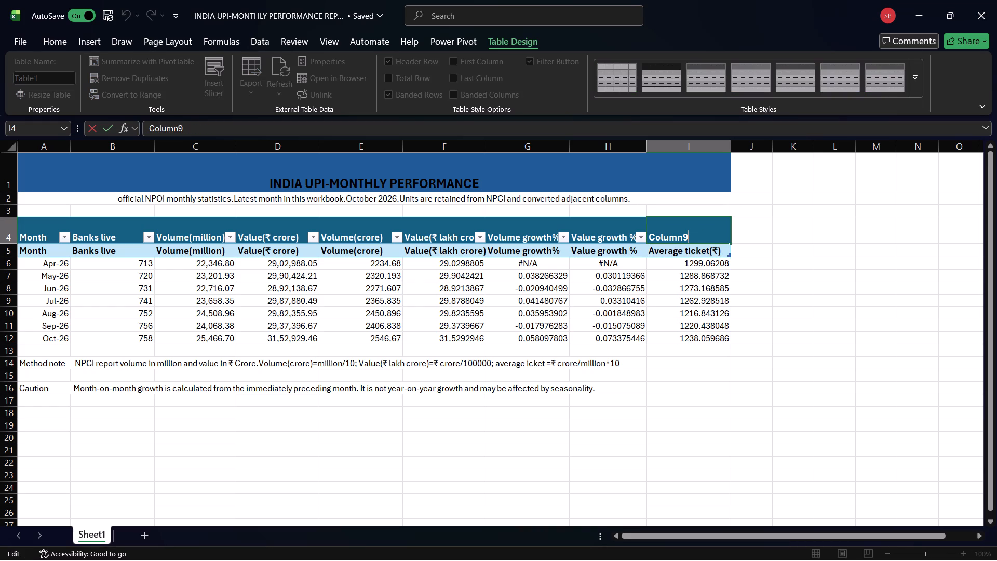
pyautogui.press('BackSpace')
pyautogui.press('BackSpace')
pyautogui.press('BackSpace')
pyautogui.press('BackSpace')
pyautogui.press('BackSpace')
pyautogui.press('BackSpace')
pyautogui.press('BackSpace')
pyautogui.press('BackSpace')
pyautogui.press('BackSpace')
pyautogui.press('BackSpace')
pyautogui.press('BackSpace')
pyautogui.press('BackSpace')
pyautogui.press('BackSpace')
pyautogui.press('BackSpace')
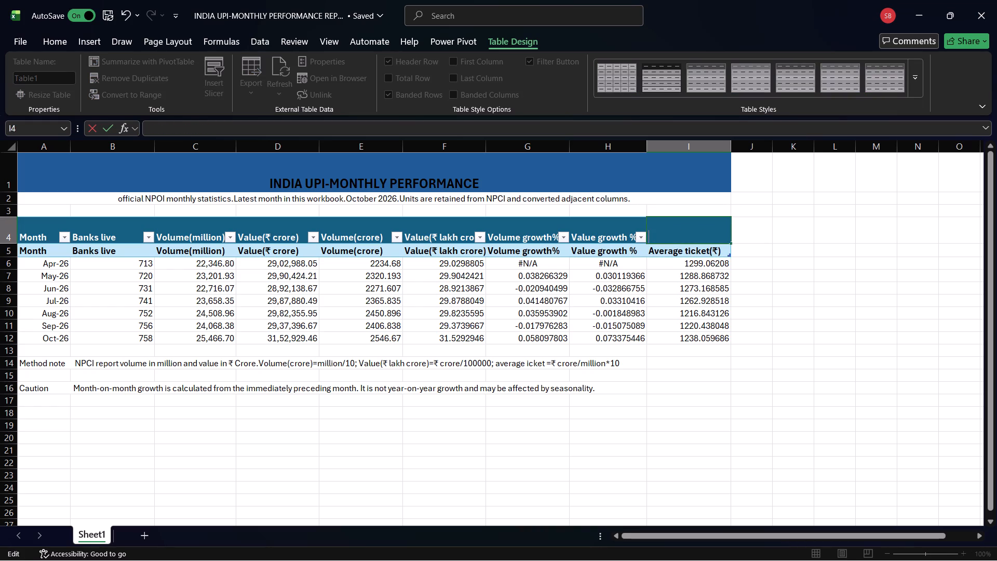
pyautogui.hotkey('ctrl', 'v')
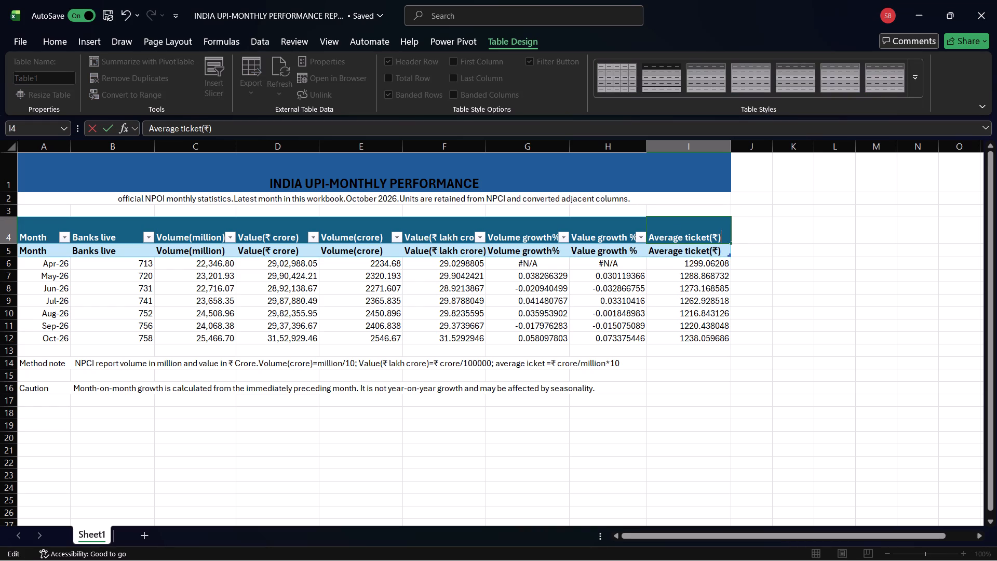
pyautogui.click(739, 254)
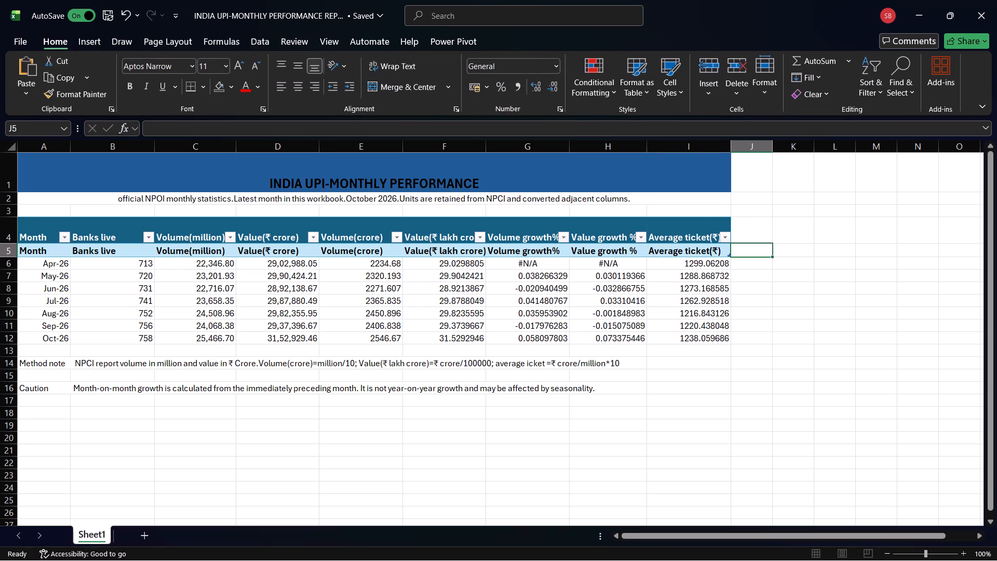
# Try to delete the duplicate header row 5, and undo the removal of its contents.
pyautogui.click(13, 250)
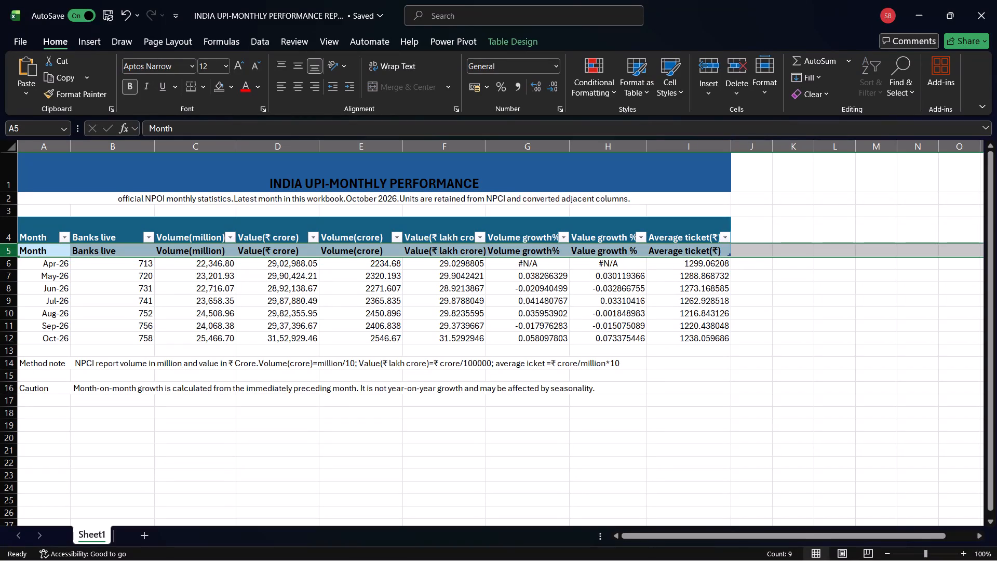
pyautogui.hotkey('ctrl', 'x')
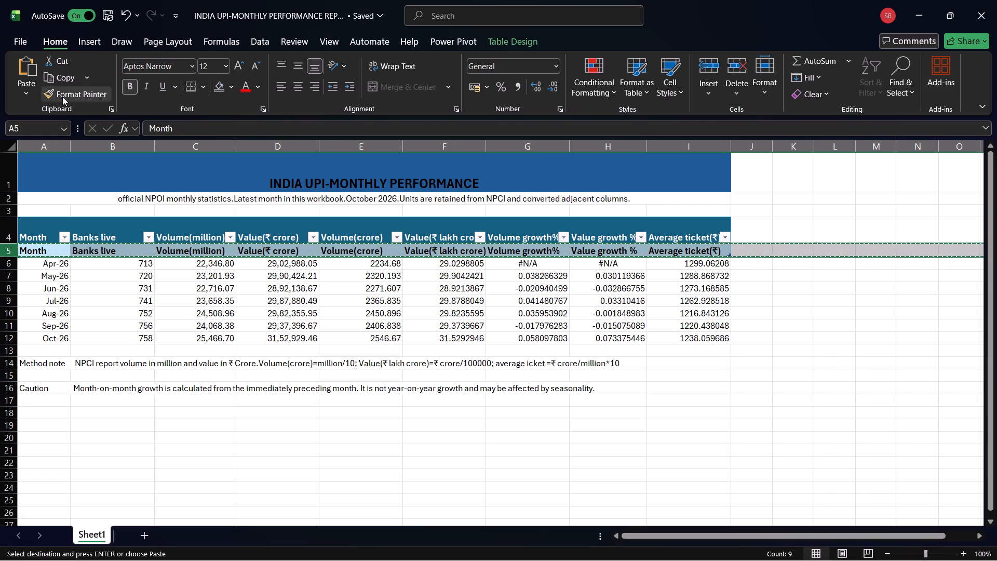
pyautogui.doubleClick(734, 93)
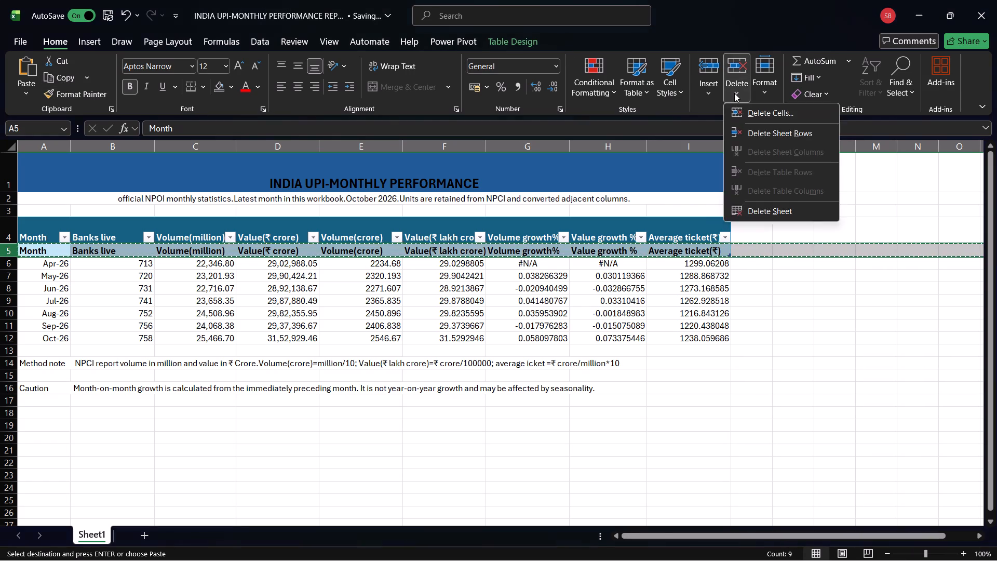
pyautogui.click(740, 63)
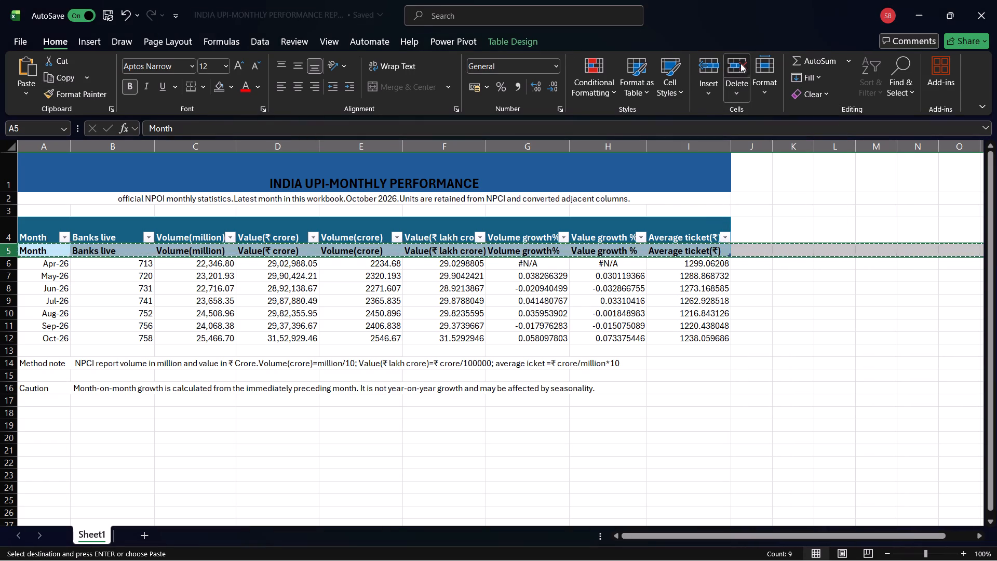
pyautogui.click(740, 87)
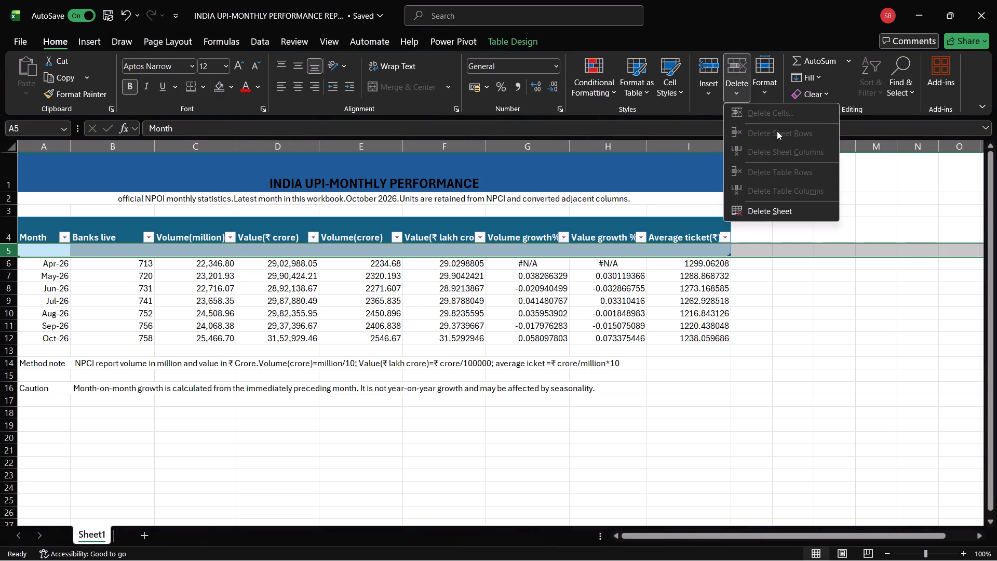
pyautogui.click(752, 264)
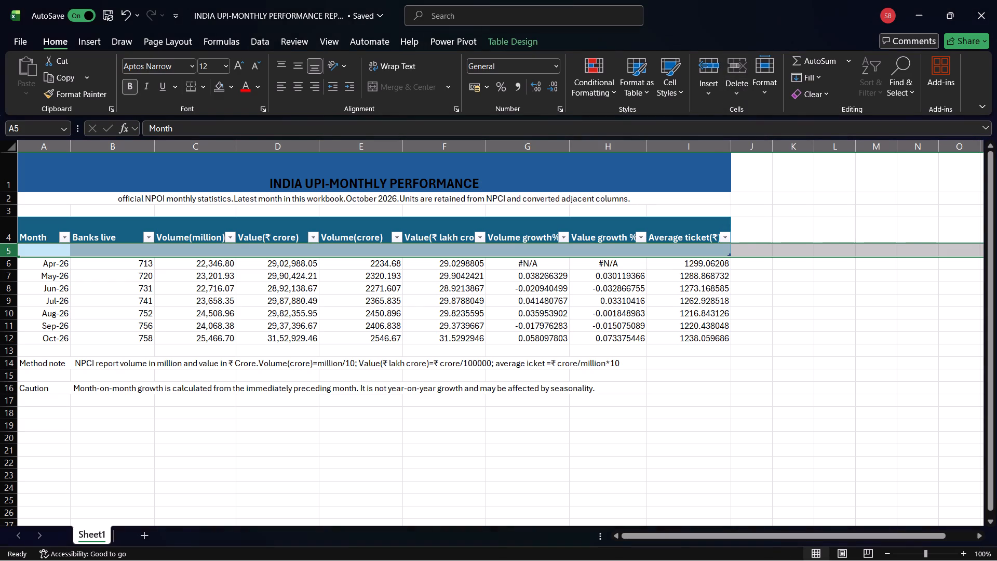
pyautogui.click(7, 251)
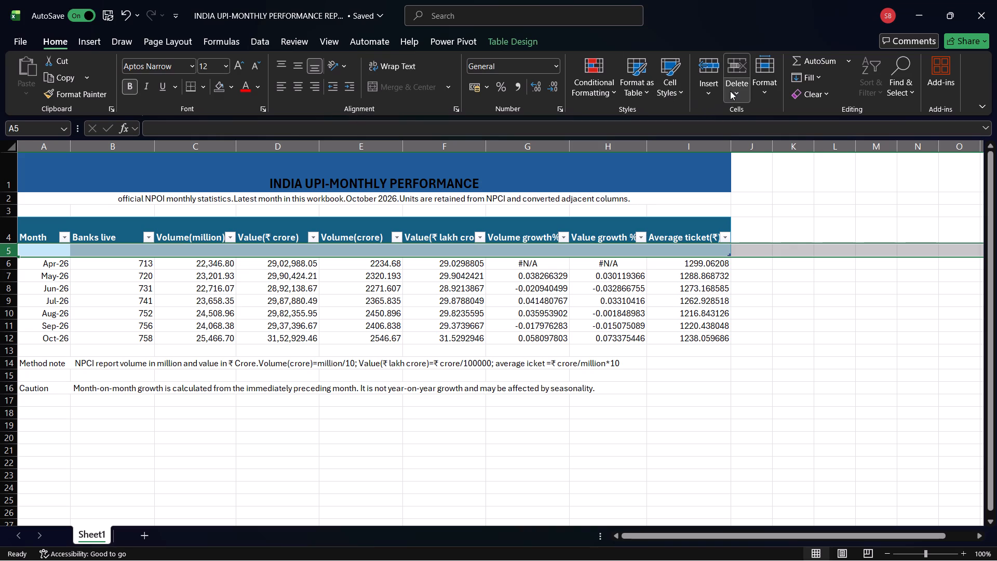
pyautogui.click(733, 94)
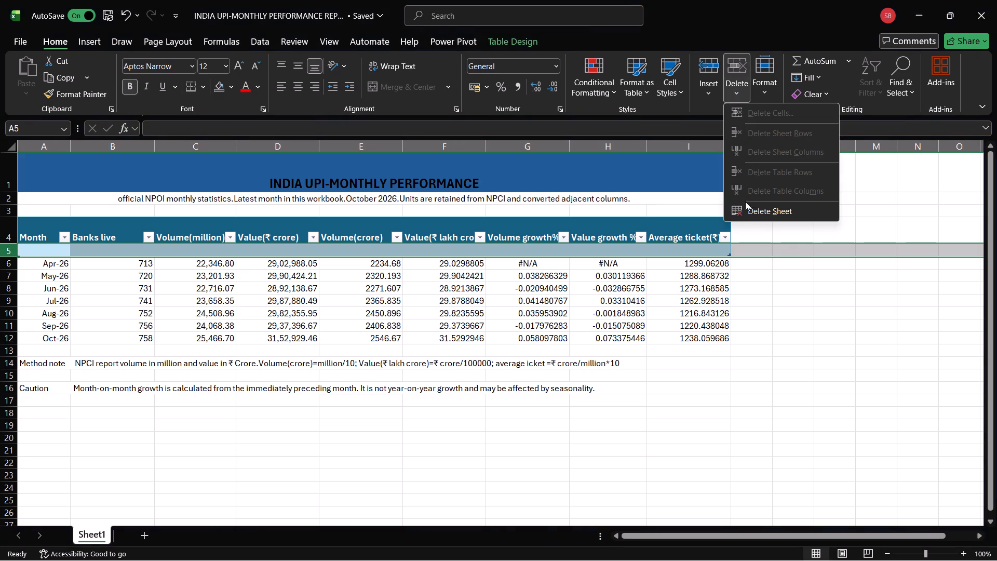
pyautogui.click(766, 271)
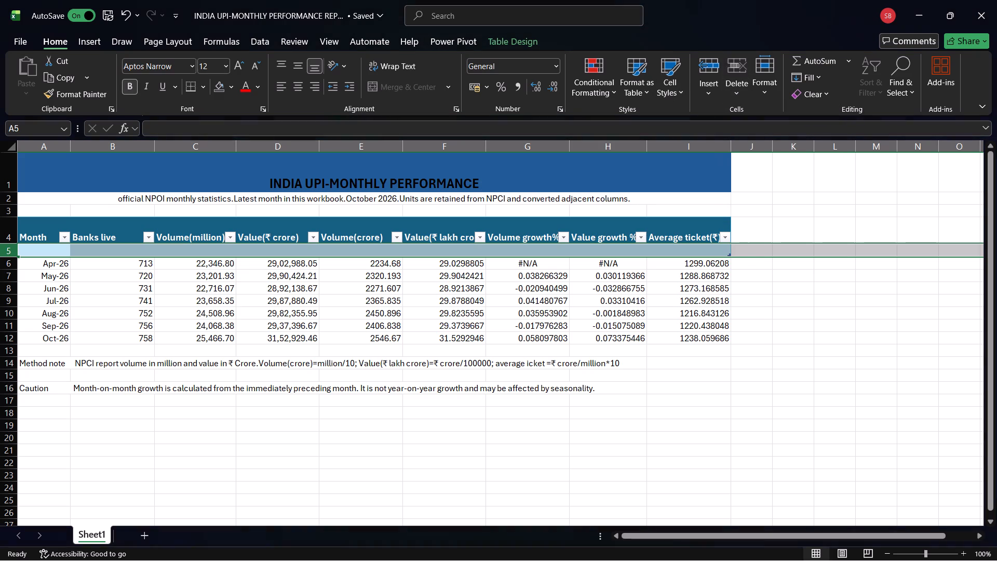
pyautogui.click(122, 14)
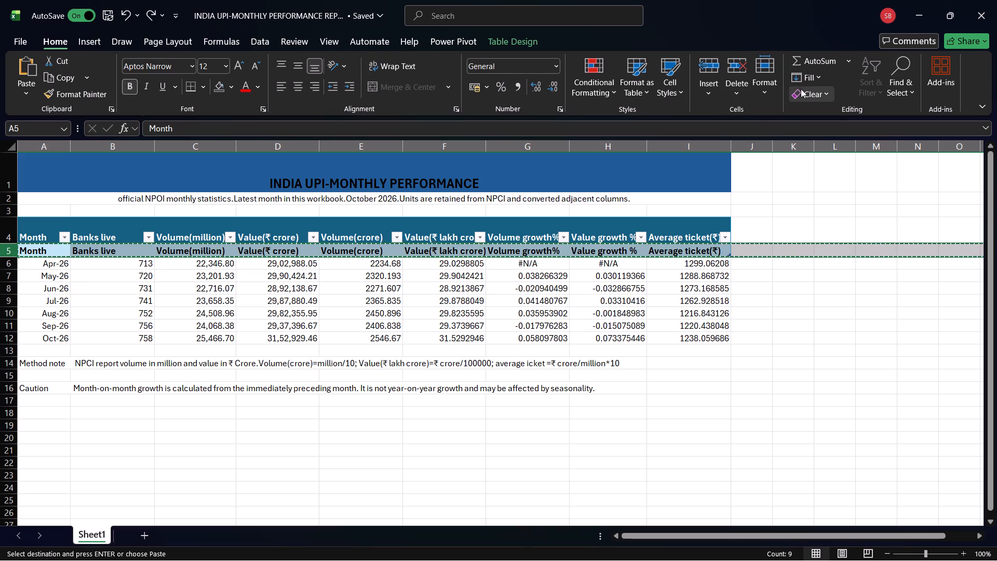
# Remove the duplicate column headings from row 5 with Delete Sheet Rows.
pyautogui.click(738, 94)
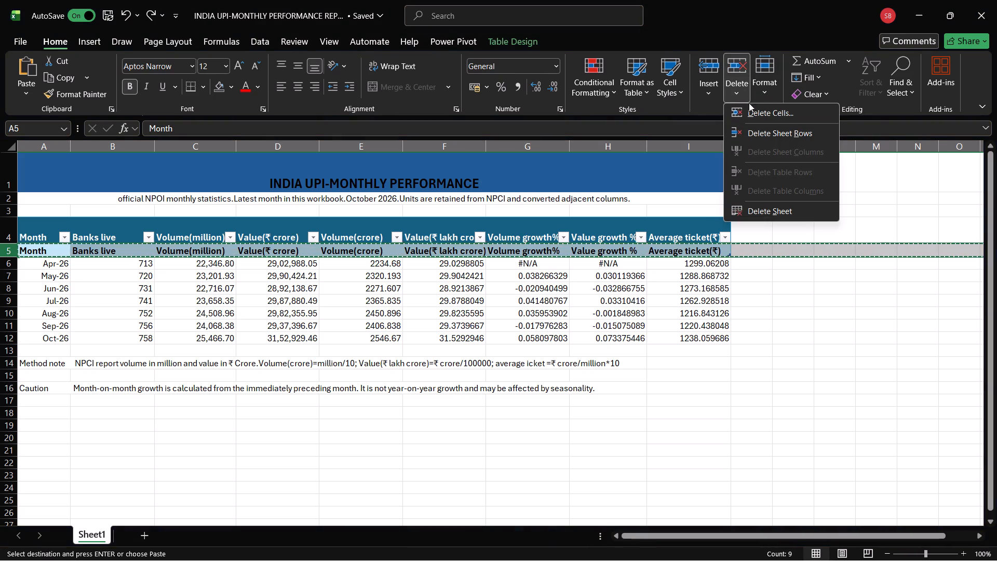
pyautogui.click(755, 132)
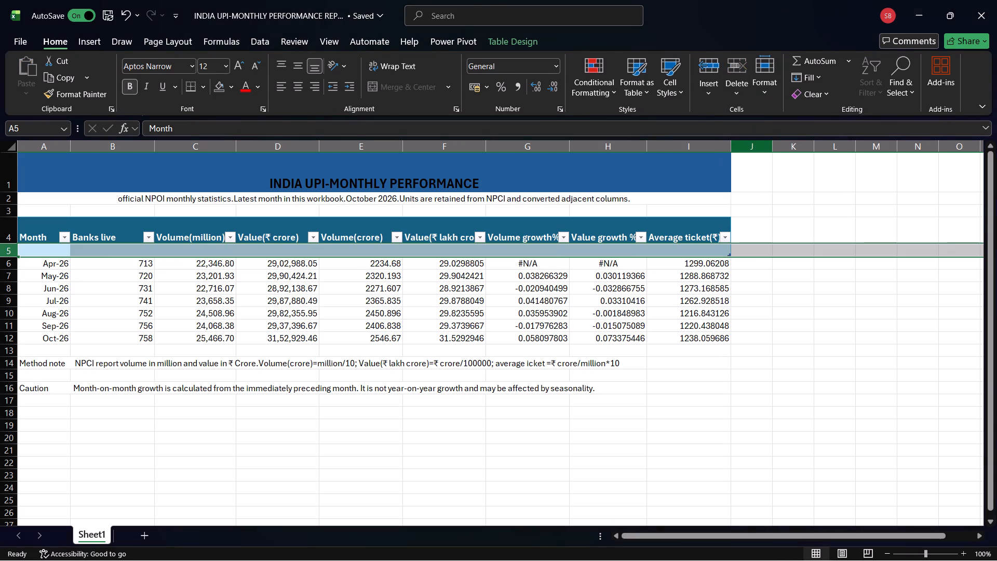
pyautogui.click(756, 335)
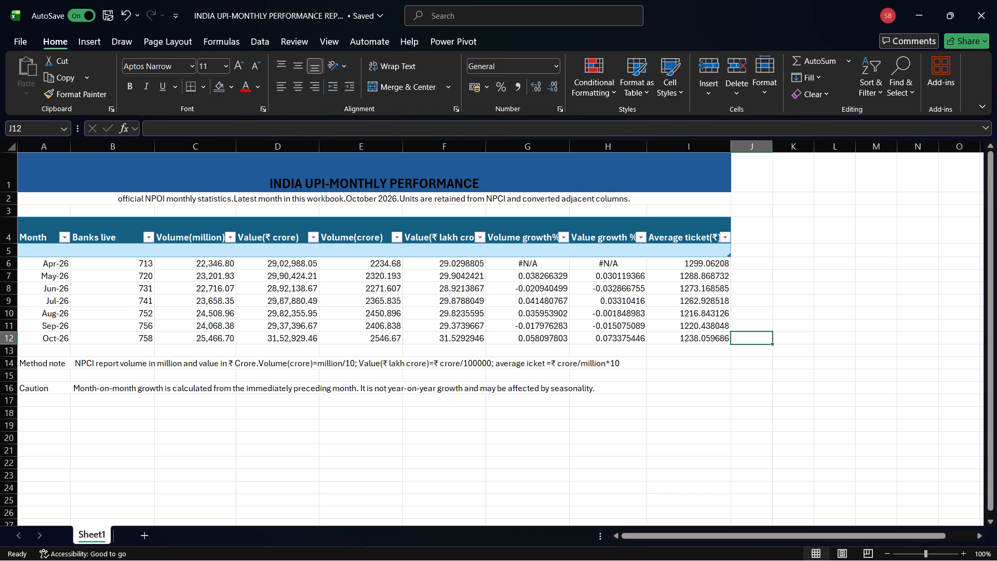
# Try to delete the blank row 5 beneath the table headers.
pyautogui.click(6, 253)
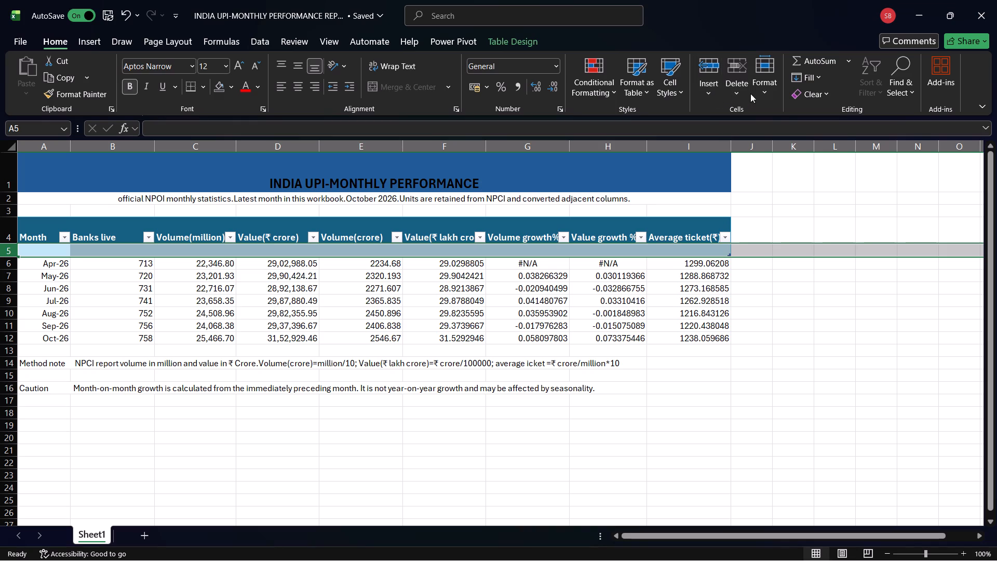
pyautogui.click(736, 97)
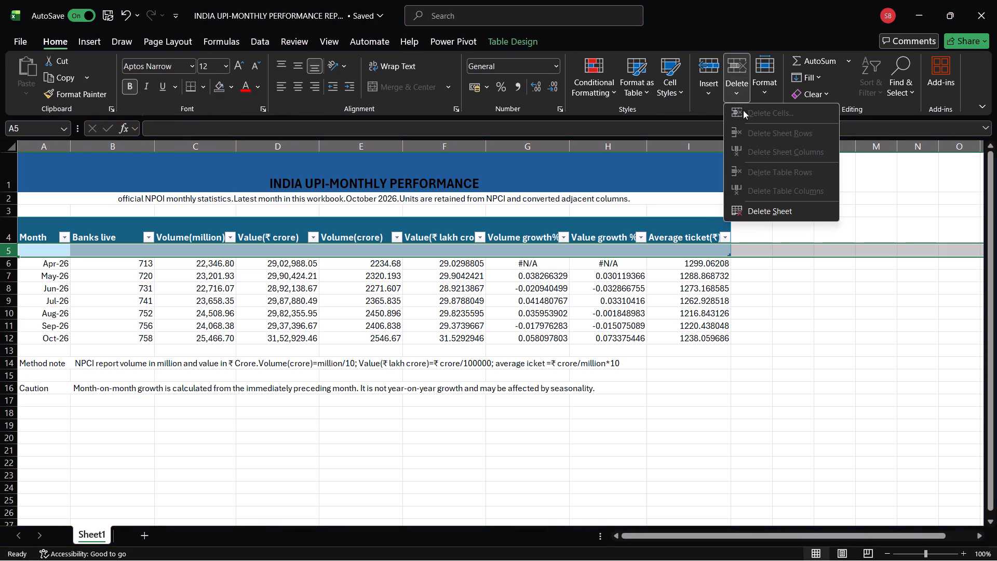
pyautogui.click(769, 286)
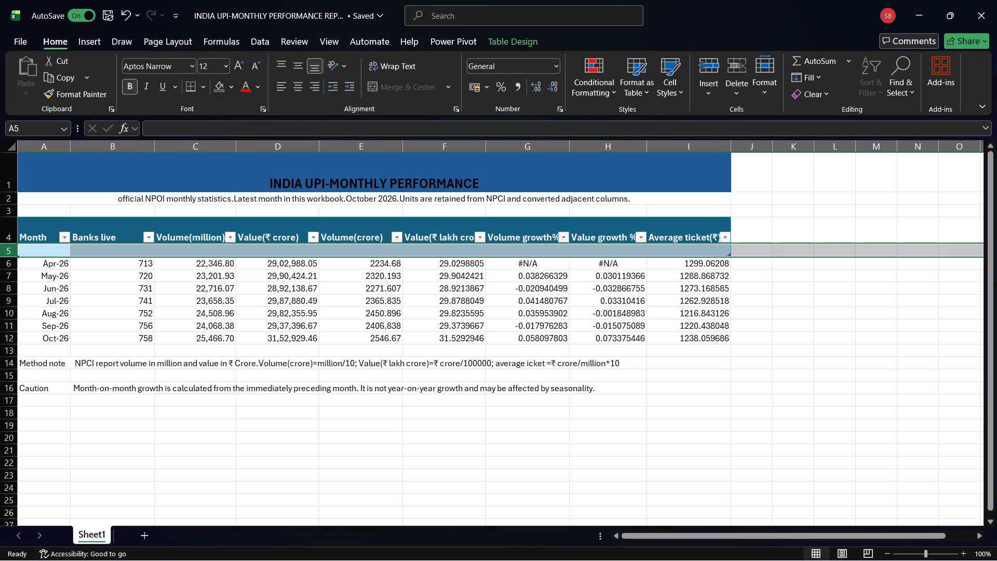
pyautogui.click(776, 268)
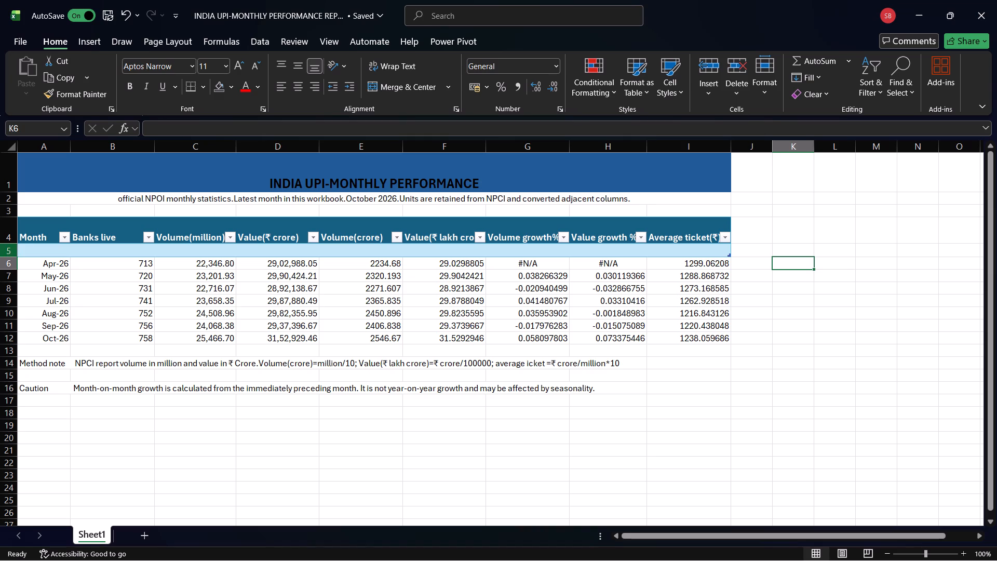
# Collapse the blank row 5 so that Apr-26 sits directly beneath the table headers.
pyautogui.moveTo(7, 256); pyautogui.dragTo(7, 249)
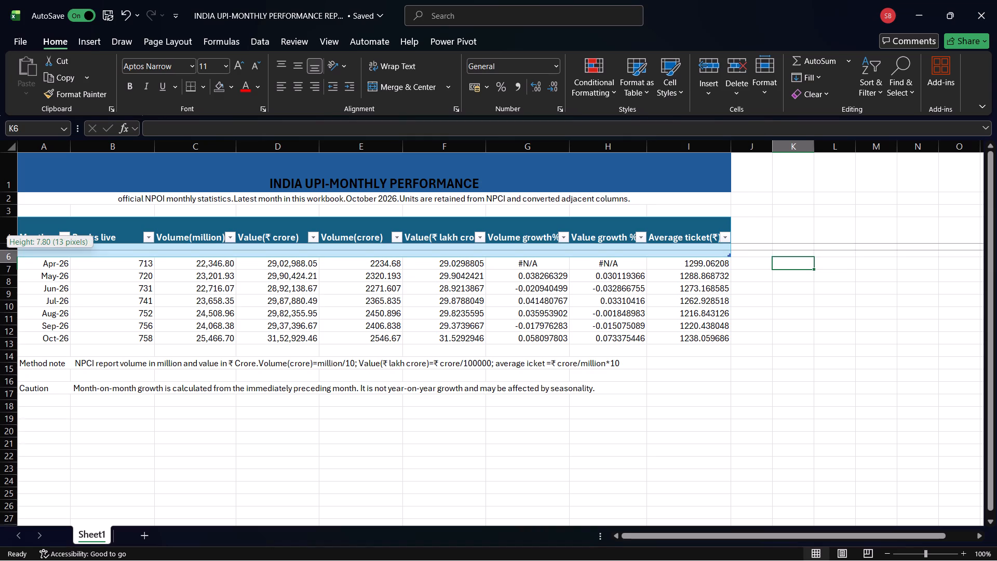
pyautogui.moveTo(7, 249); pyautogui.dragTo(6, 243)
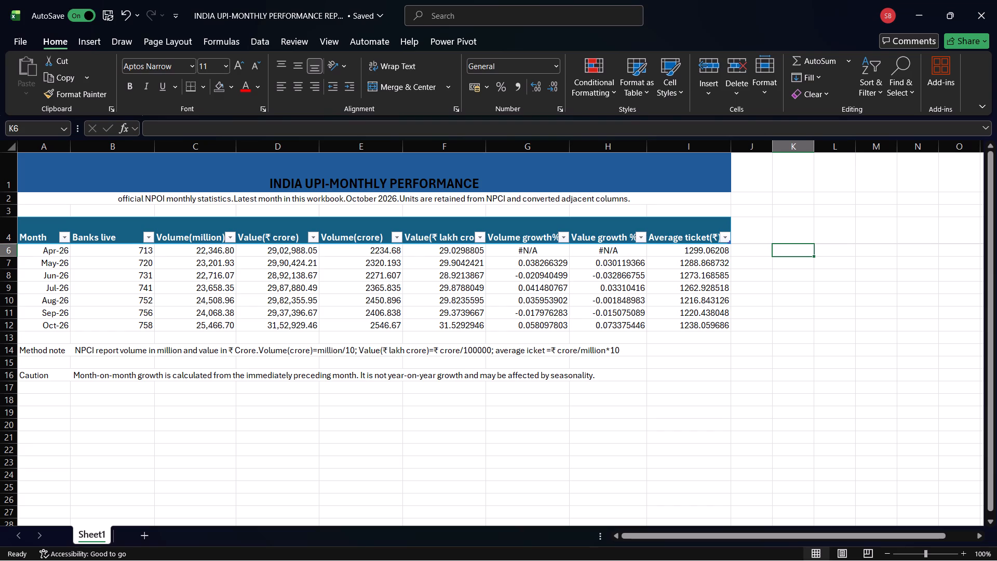
# Reduce the height of table header row 4.
pyautogui.moveTo(12, 243); pyautogui.dragTo(12, 253)
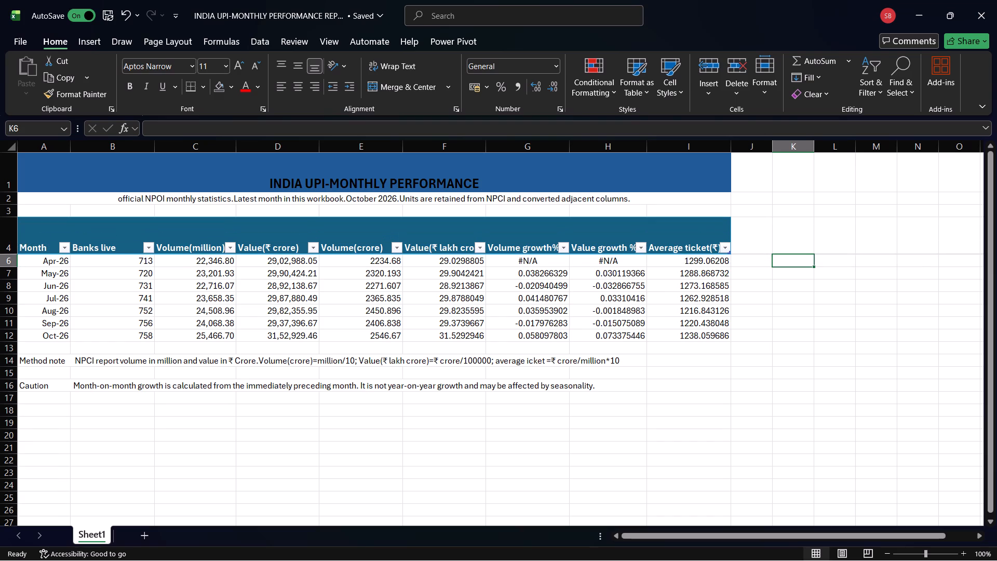
pyautogui.moveTo(12, 253); pyautogui.dragTo(9, 237)
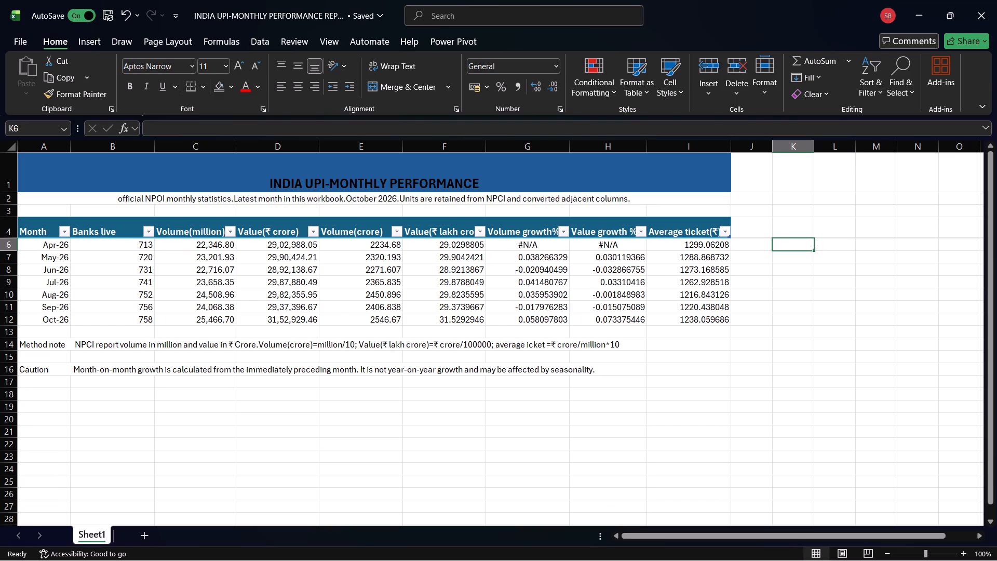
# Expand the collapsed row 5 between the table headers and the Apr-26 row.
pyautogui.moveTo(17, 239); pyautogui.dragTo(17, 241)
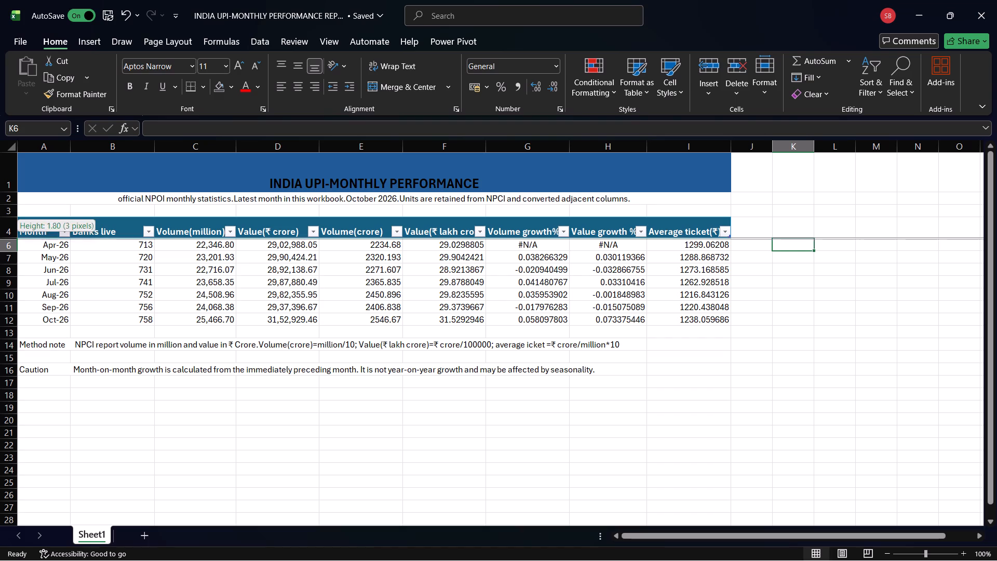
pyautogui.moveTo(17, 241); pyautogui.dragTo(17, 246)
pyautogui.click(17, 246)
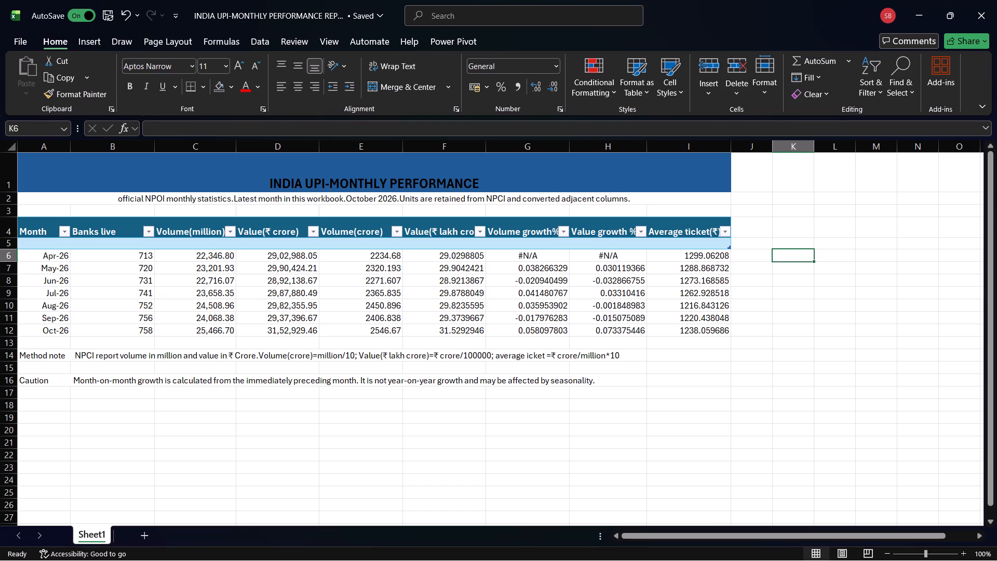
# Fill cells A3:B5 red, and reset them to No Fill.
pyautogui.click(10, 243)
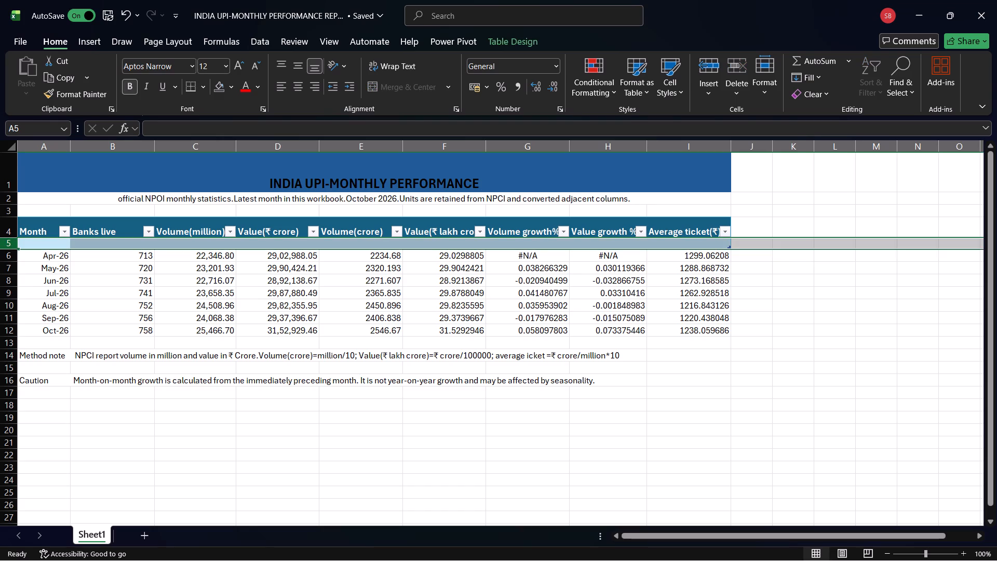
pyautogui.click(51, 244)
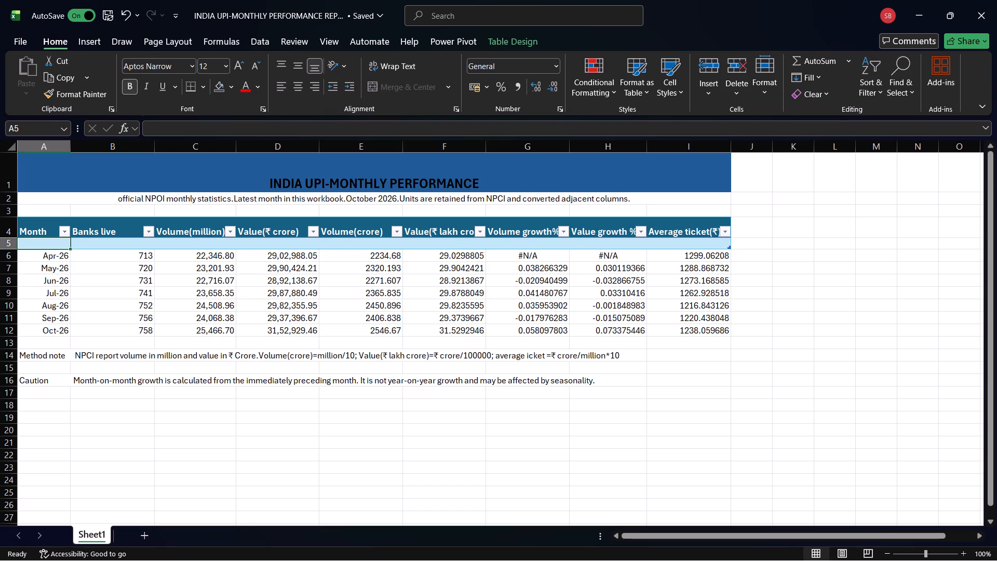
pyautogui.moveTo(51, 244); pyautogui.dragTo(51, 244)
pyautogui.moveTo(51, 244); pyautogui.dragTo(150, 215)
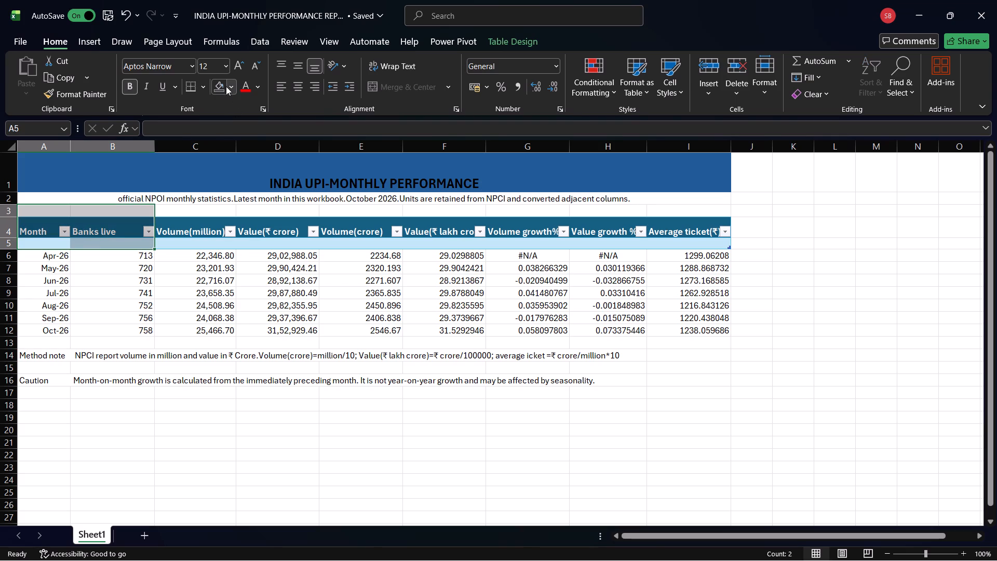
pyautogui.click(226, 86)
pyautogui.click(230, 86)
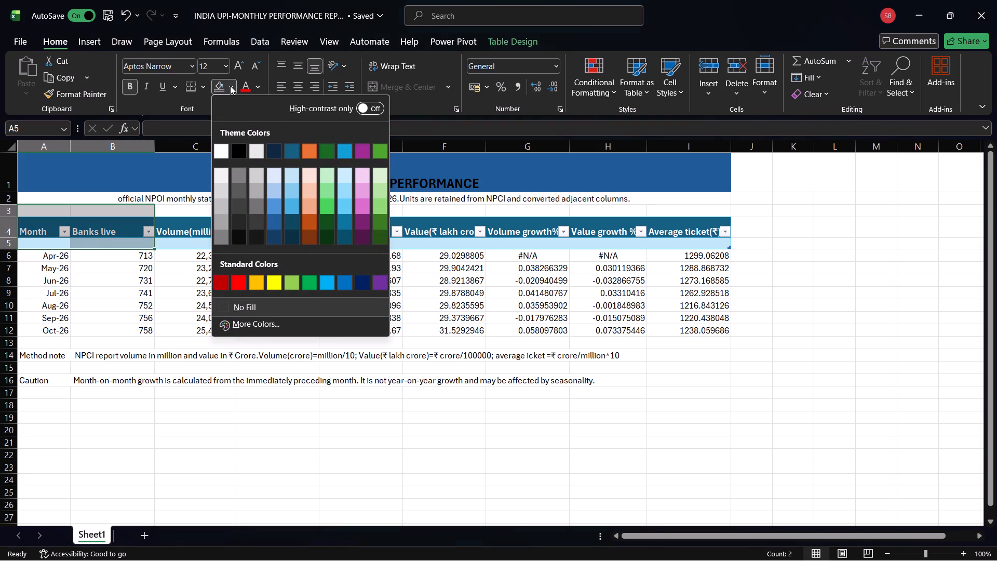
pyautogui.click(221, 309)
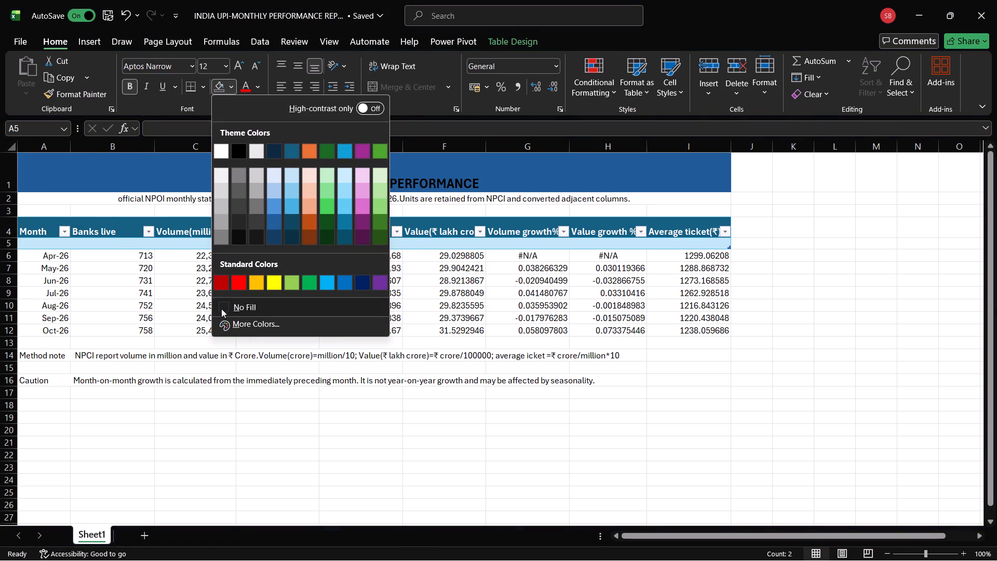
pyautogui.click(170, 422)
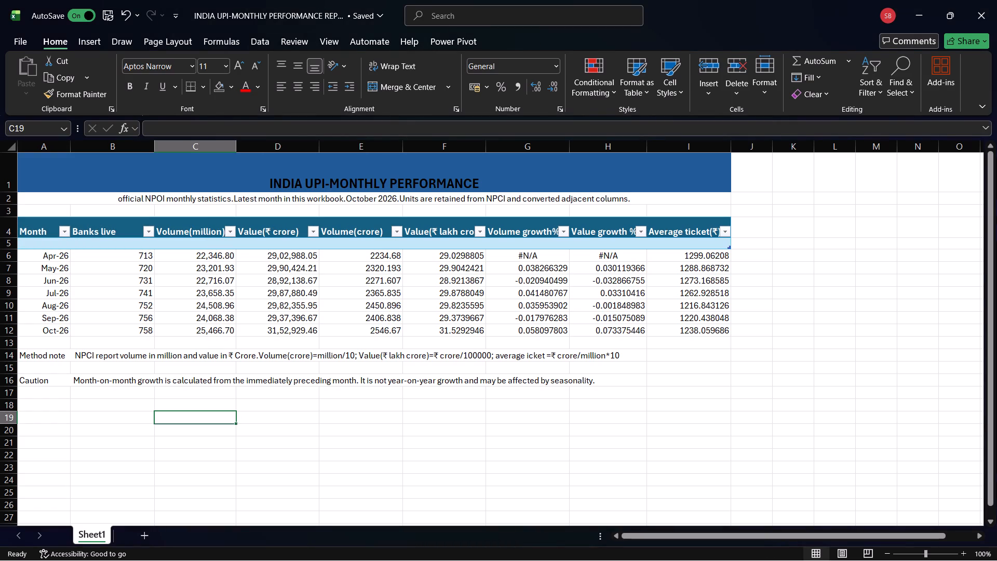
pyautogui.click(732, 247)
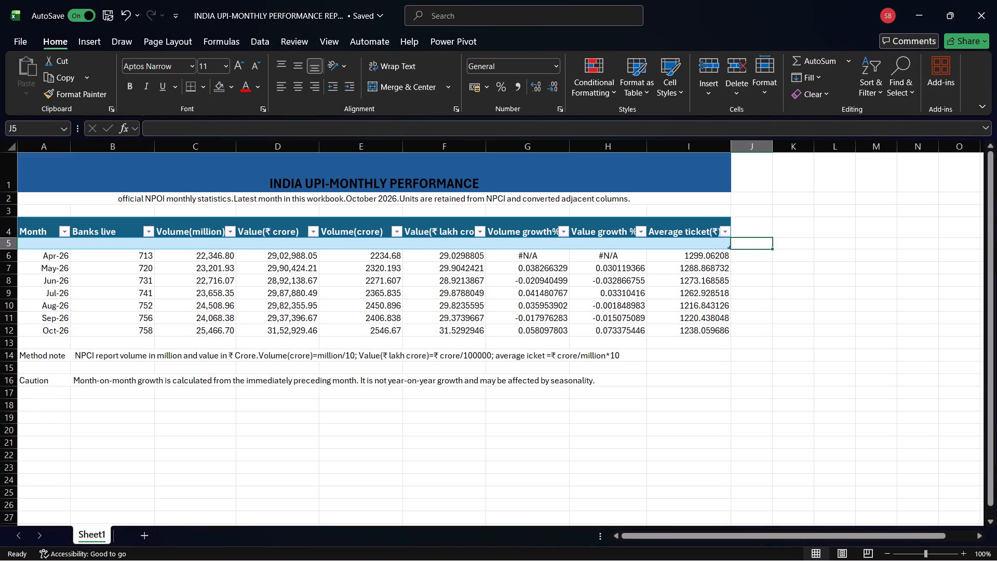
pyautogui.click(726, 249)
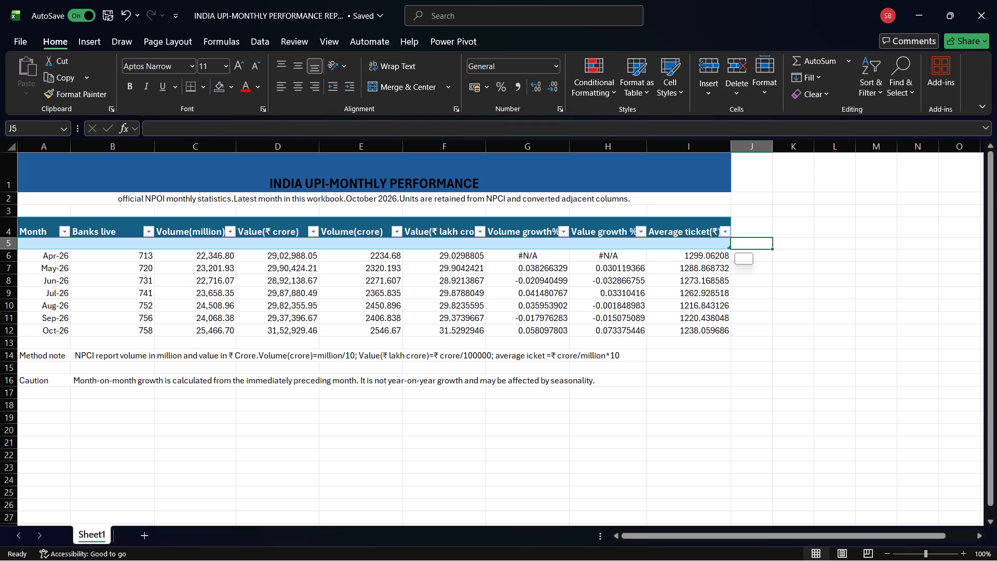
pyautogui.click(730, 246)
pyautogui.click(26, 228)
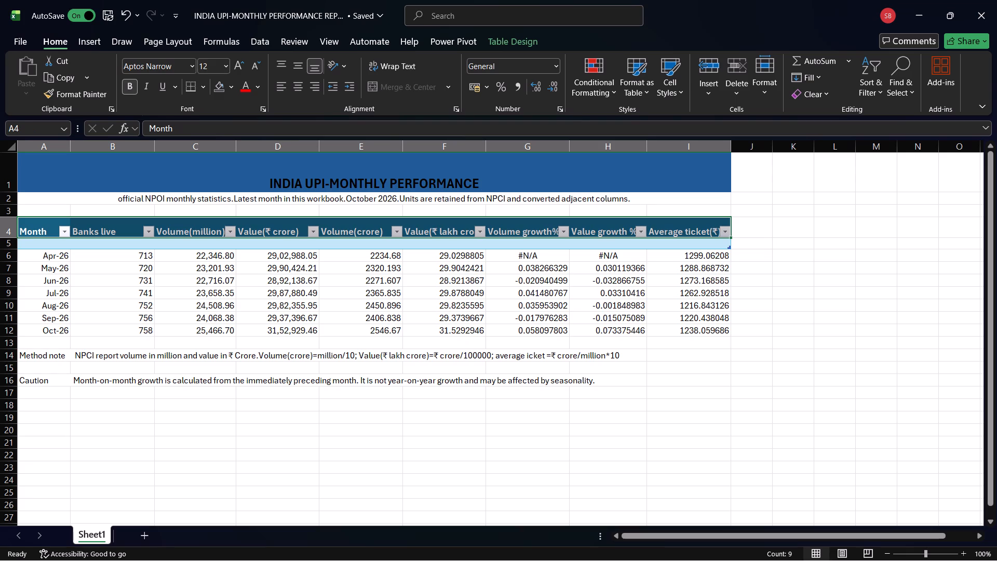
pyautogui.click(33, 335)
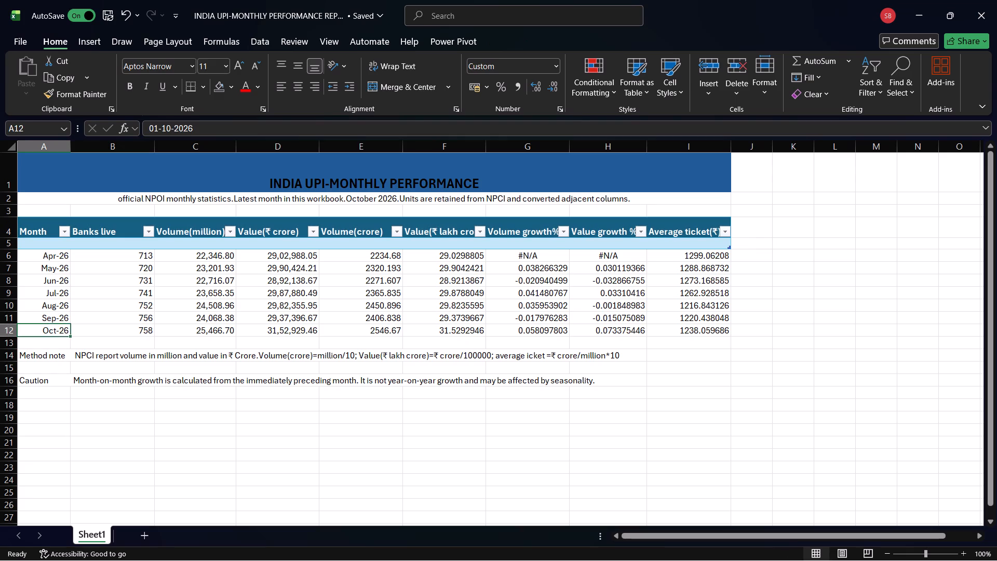
# Apply All Borders to range A1:I12, from the title row through the Oct-26 row.
pyautogui.moveTo(31, 329); pyautogui.dragTo(281, 295)
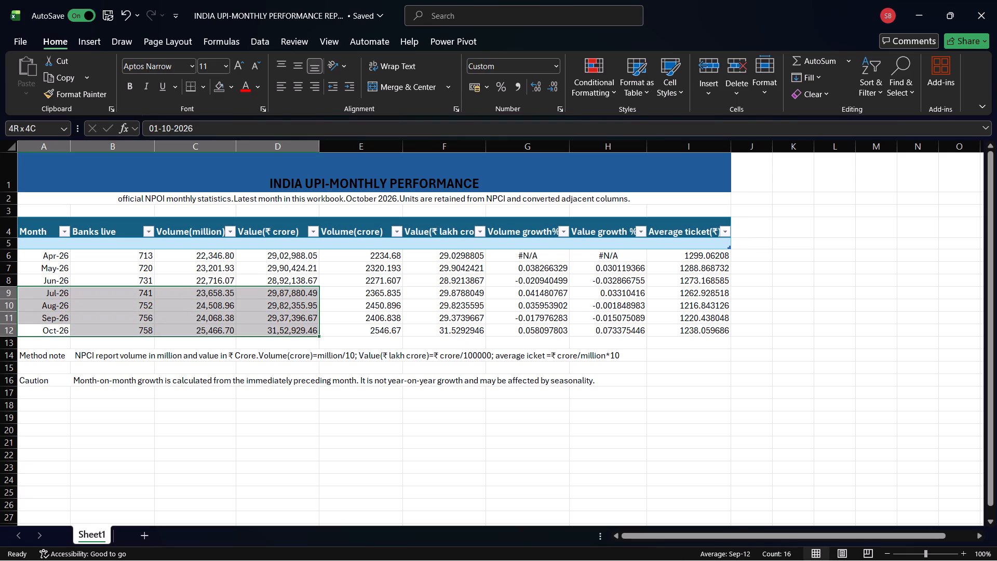
pyautogui.moveTo(281, 295); pyautogui.dragTo(691, 238)
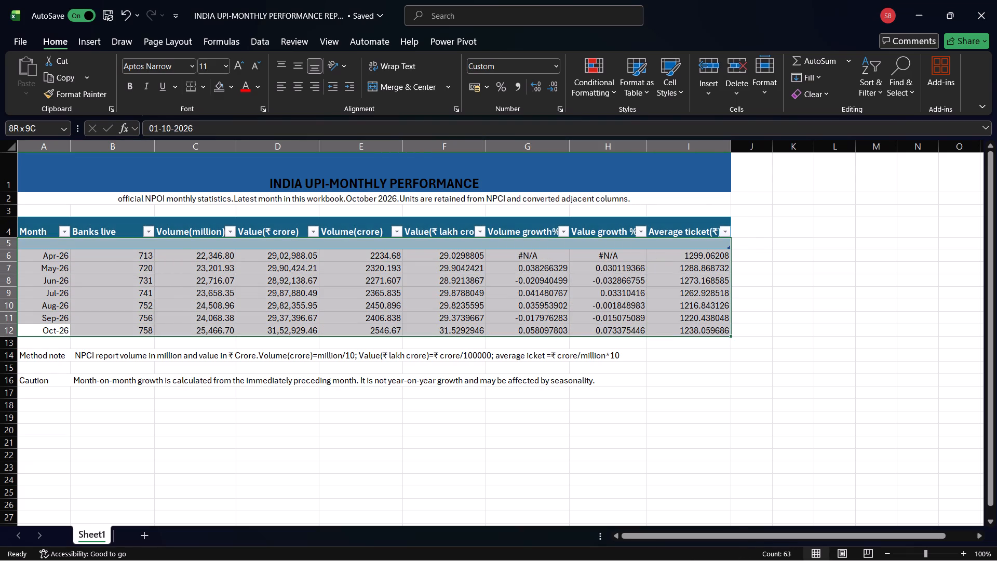
pyautogui.moveTo(691, 238); pyautogui.dragTo(696, 190)
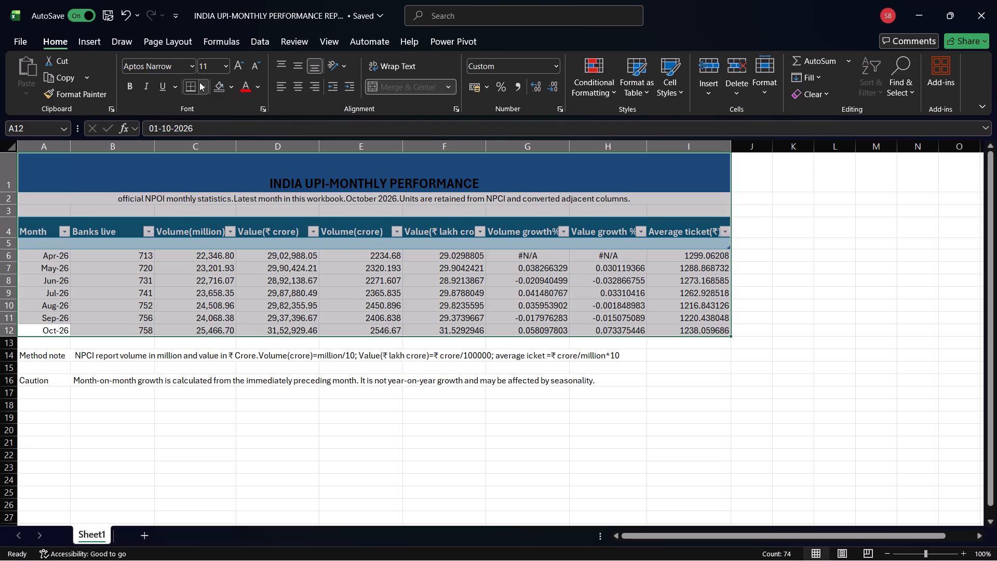
pyautogui.click(200, 84)
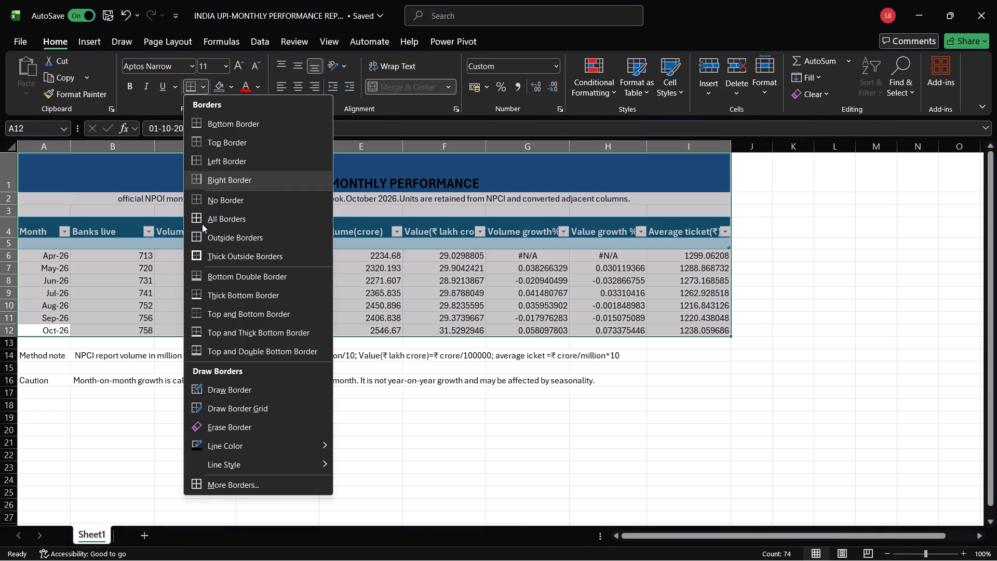
pyautogui.click(202, 224)
pyautogui.click(376, 440)
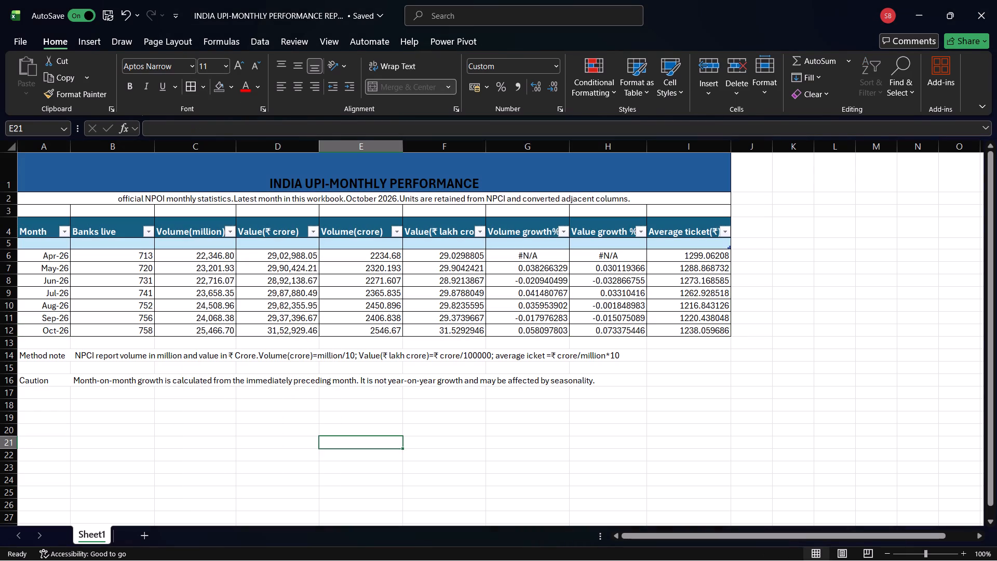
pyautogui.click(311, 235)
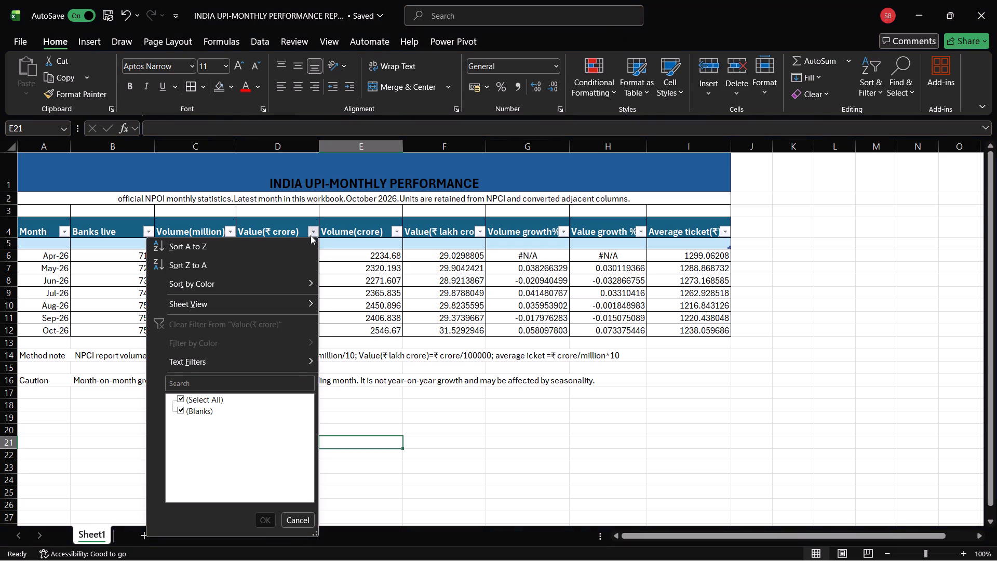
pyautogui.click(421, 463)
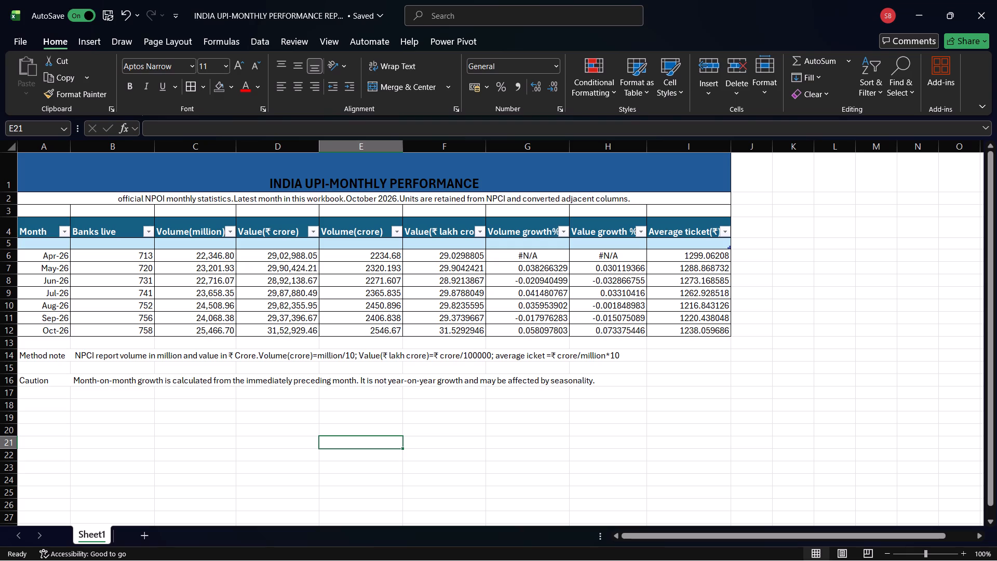
# Save the UPI monthly performance workbook.
pyautogui.click(108, 17)
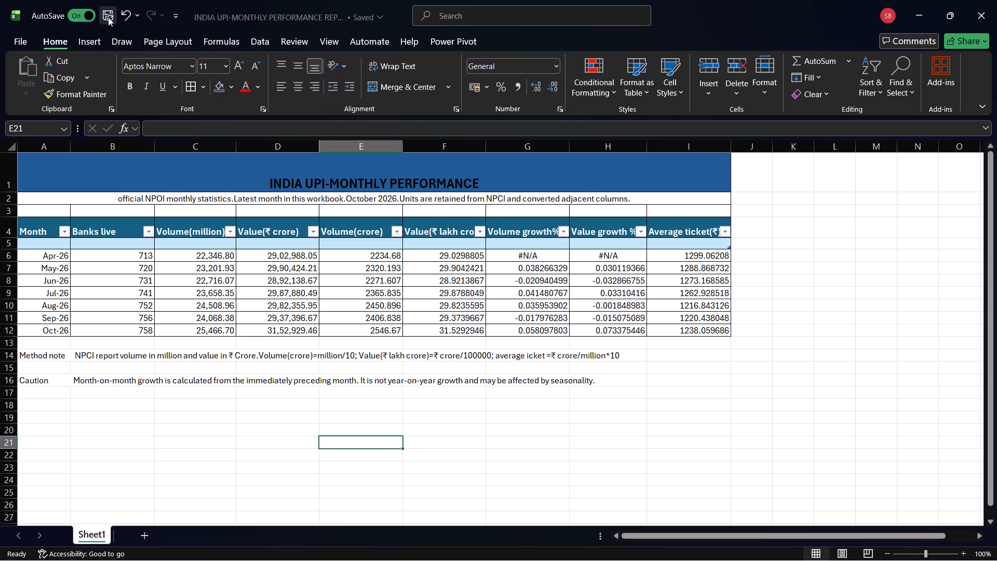
pyautogui.click(108, 17)
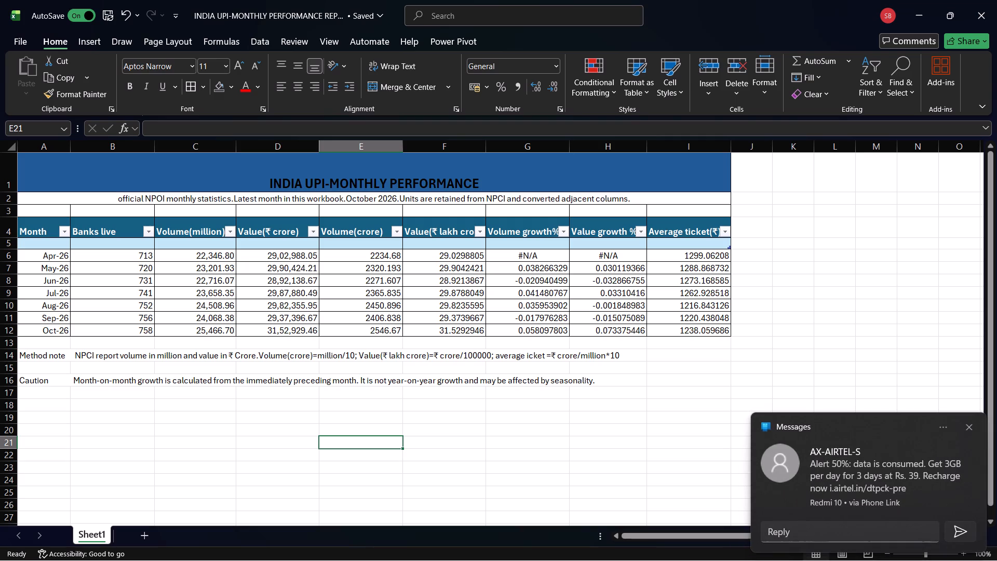
# Dismiss the phone message notification and close the workbook.
pyautogui.click(970, 429)
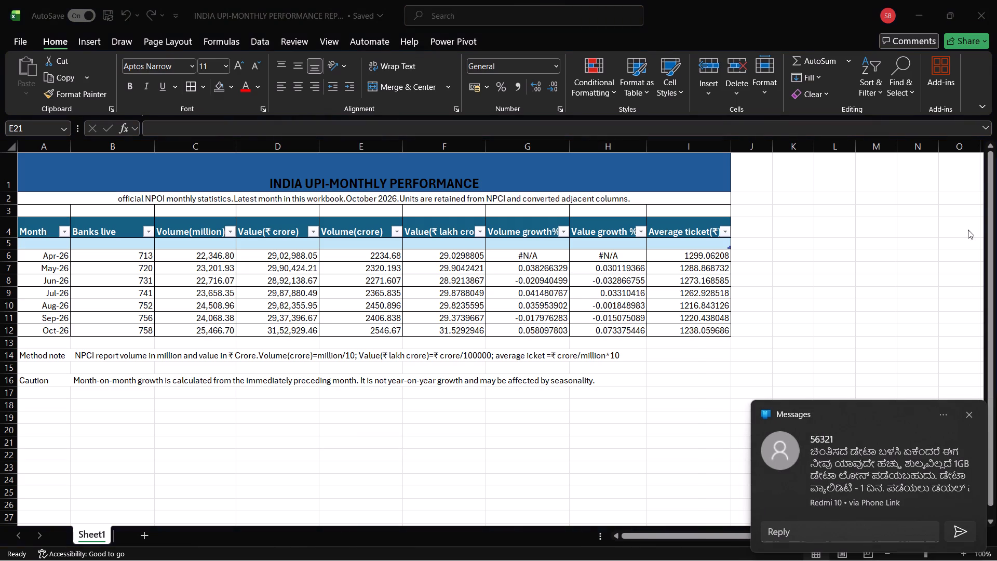
pyautogui.click(984, 12)
pyautogui.click(984, 12)
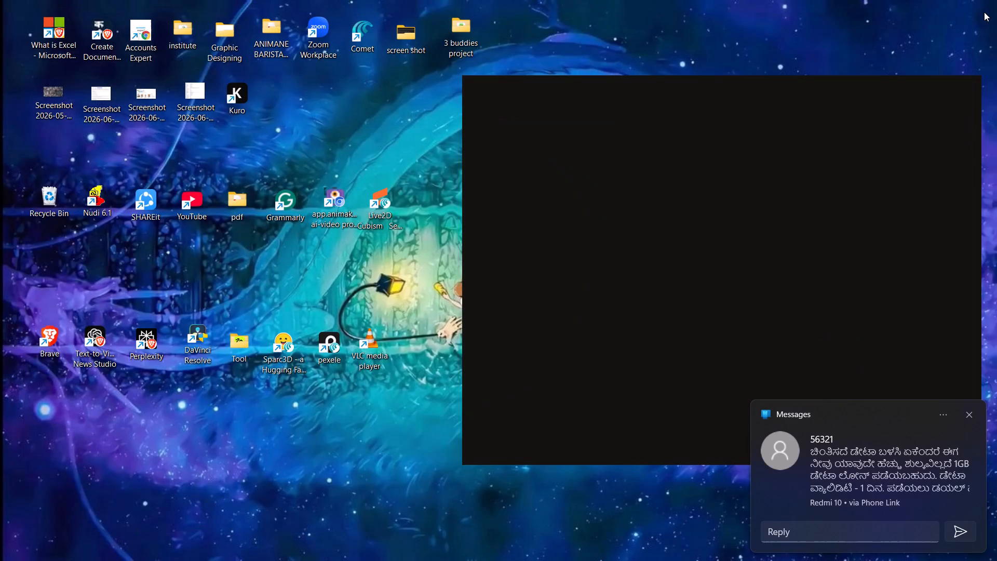